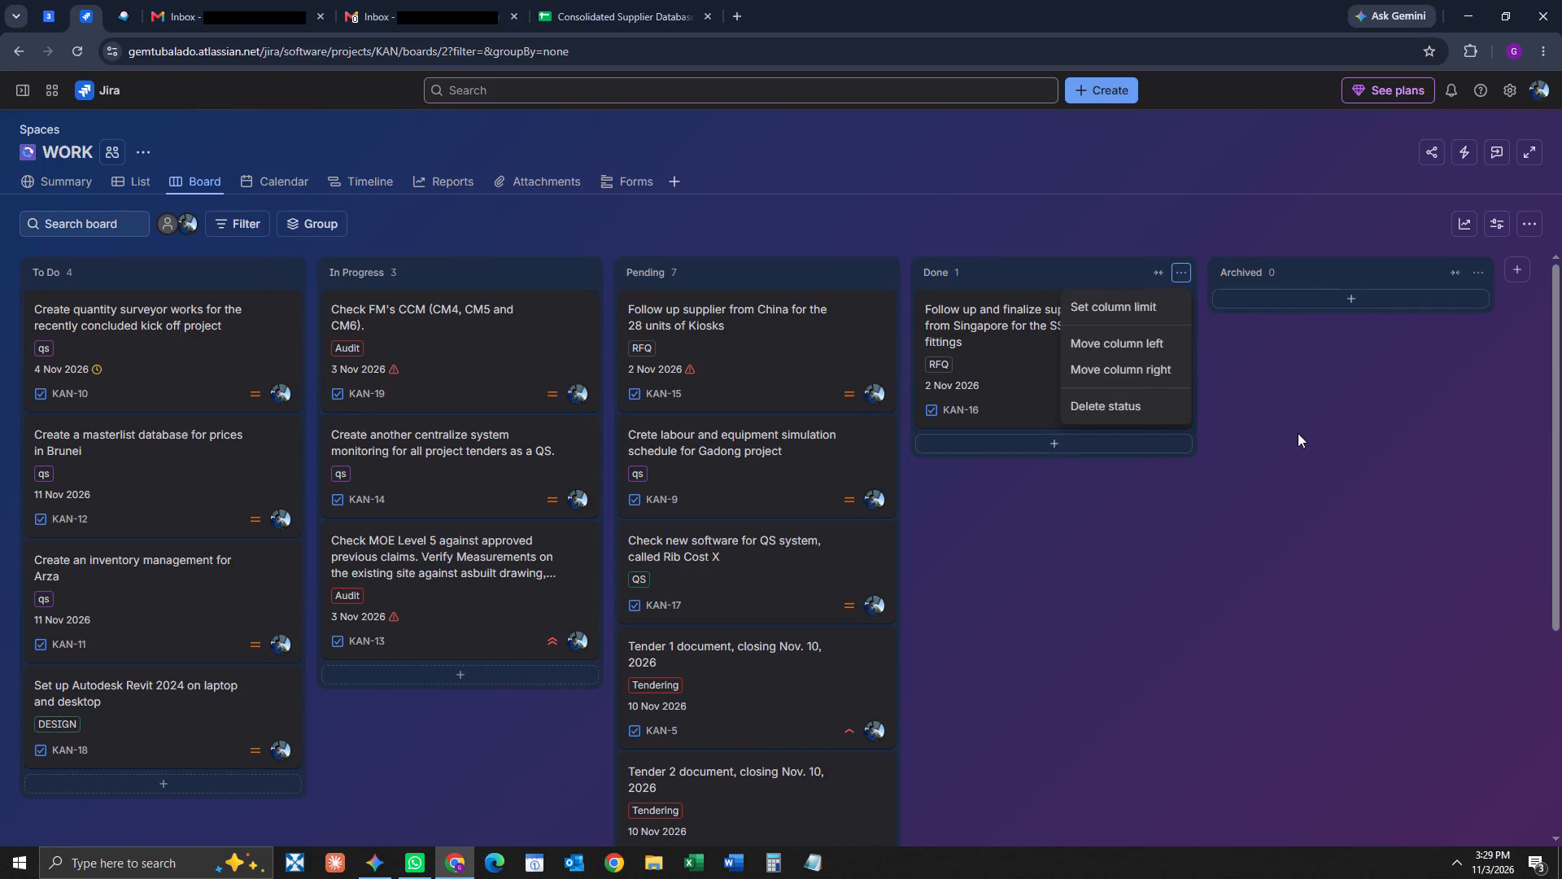
Start creating a new automation for the WORK board.
{"action": "left_click", "coordinate": [1299, 432]}
{"action": "left_click", "coordinate": [1529, 222]}
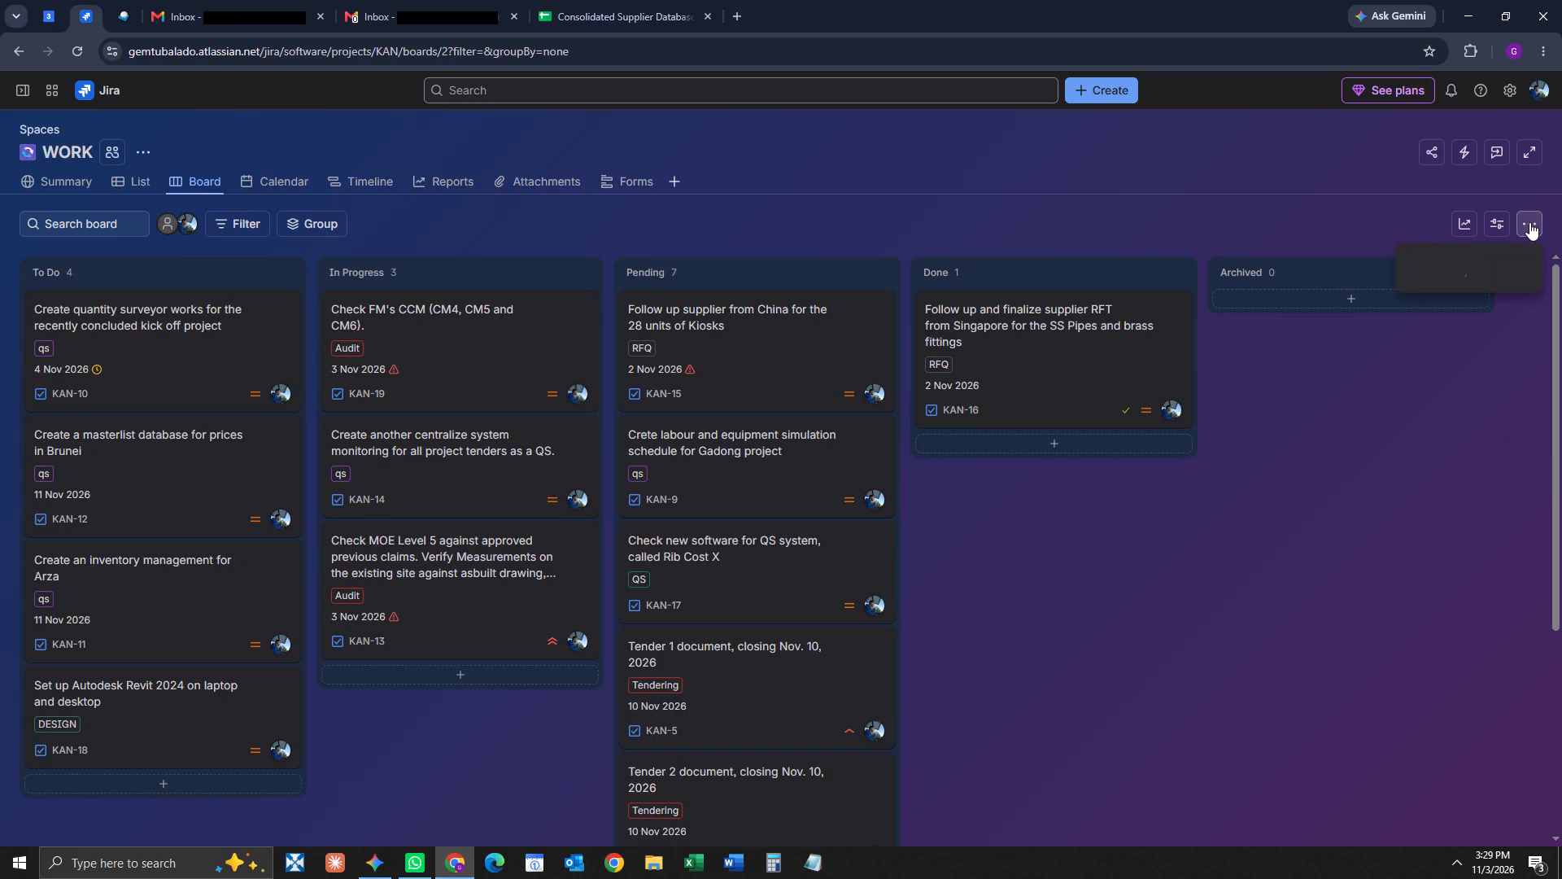
{"action": "left_click", "coordinate": [1459, 156]}
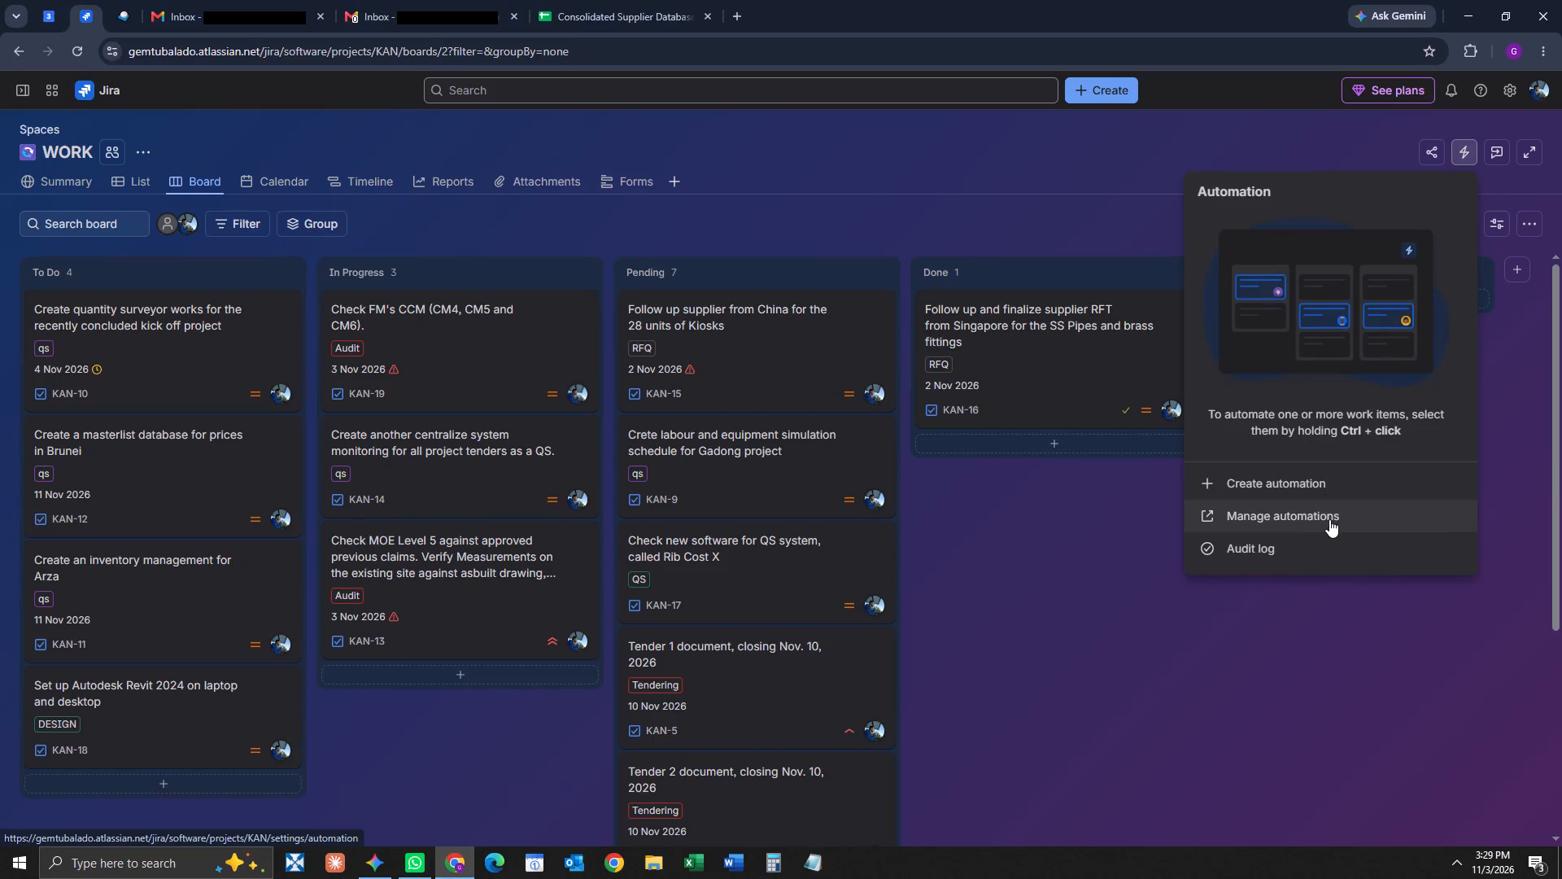
{"action": "left_click", "coordinate": [1295, 484]}
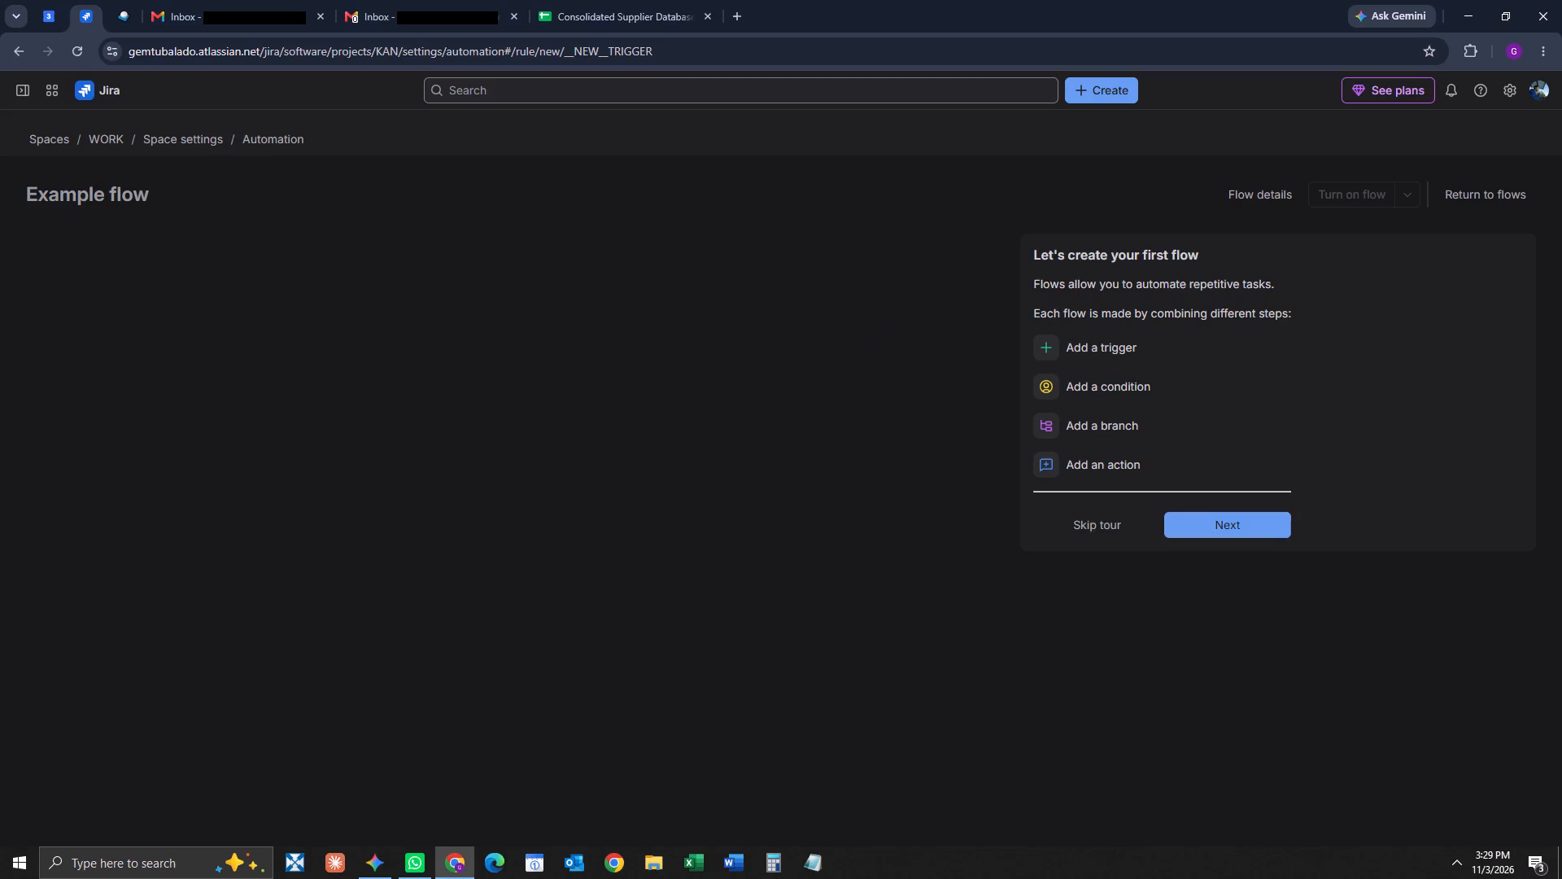
Go through the example flow tour to reach a blank flow, and dismiss the announcement about automation changes.
{"action": "left_click", "coordinate": [1198, 523]}
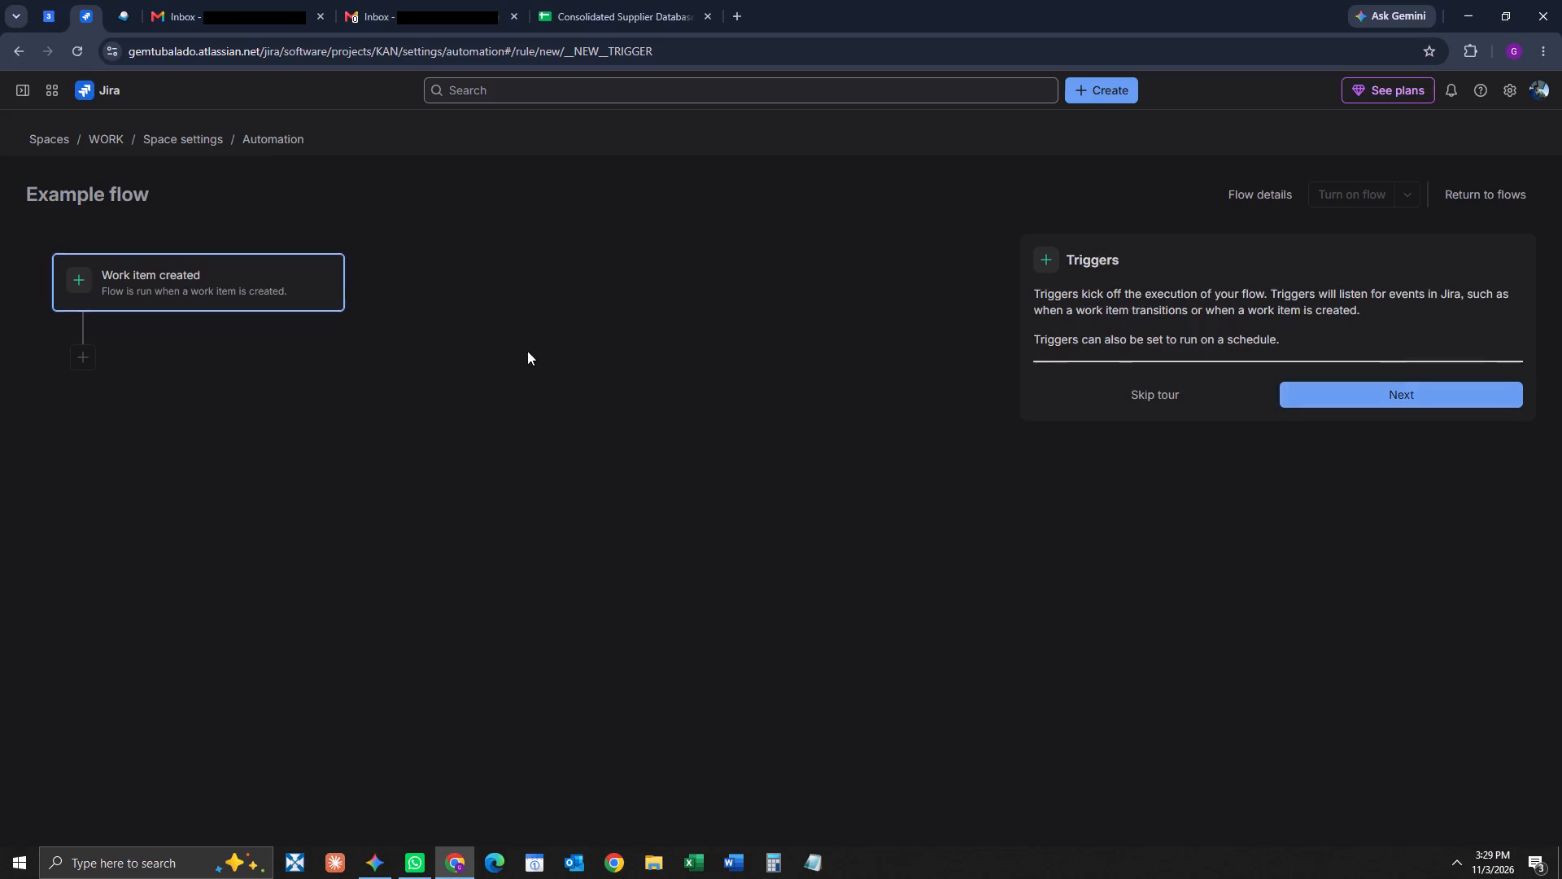
{"action": "left_click", "coordinate": [204, 286]}
{"action": "left_click", "coordinate": [81, 284]}
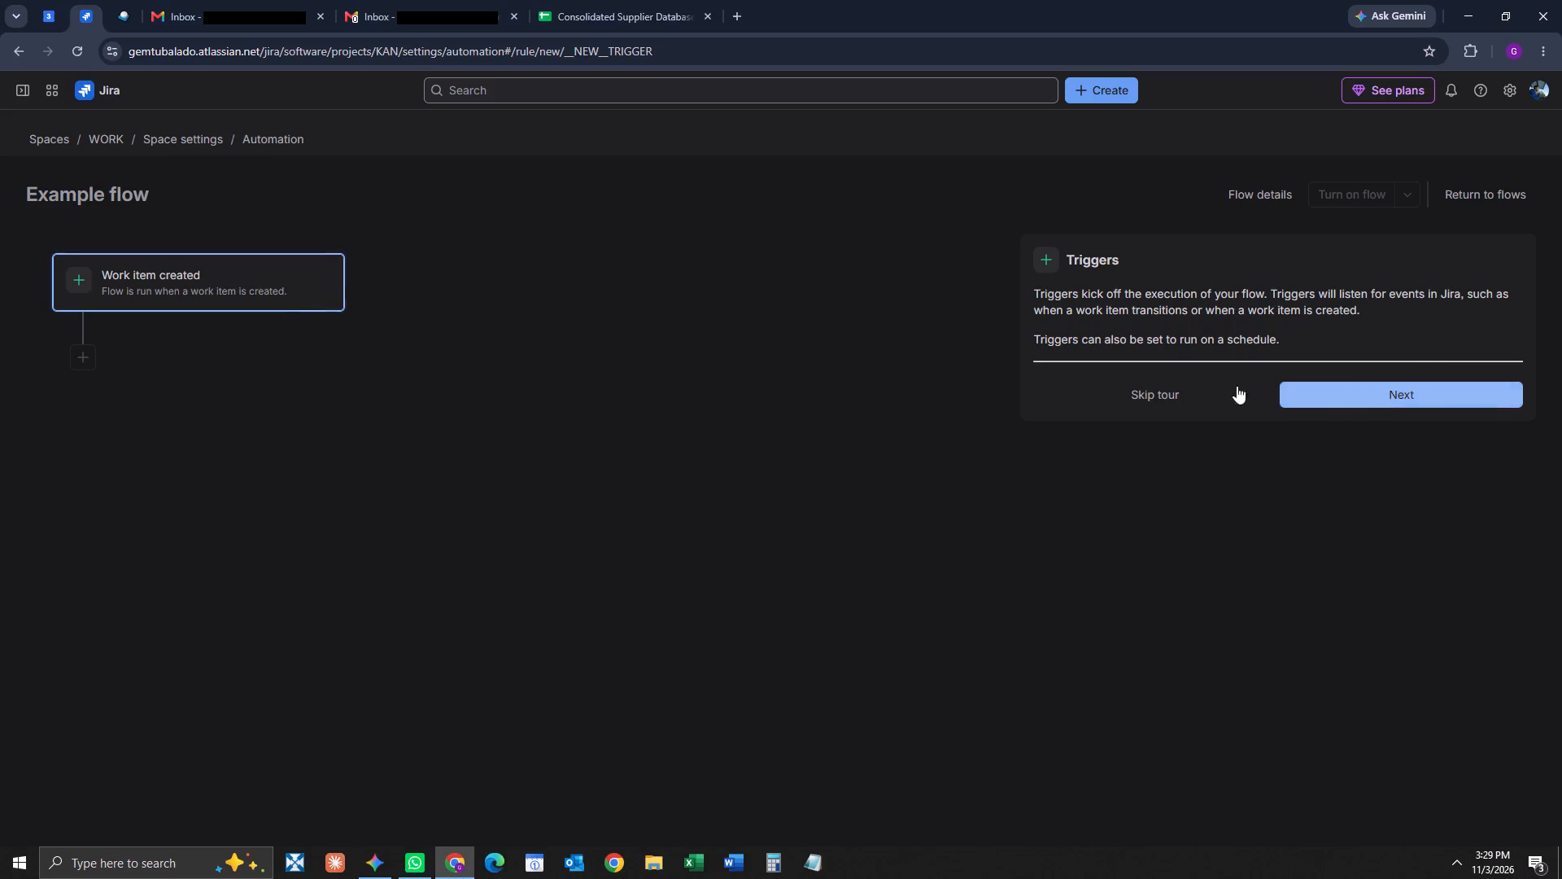
{"action": "left_click", "coordinate": [1422, 399]}
{"action": "left_click", "coordinate": [1377, 393]}
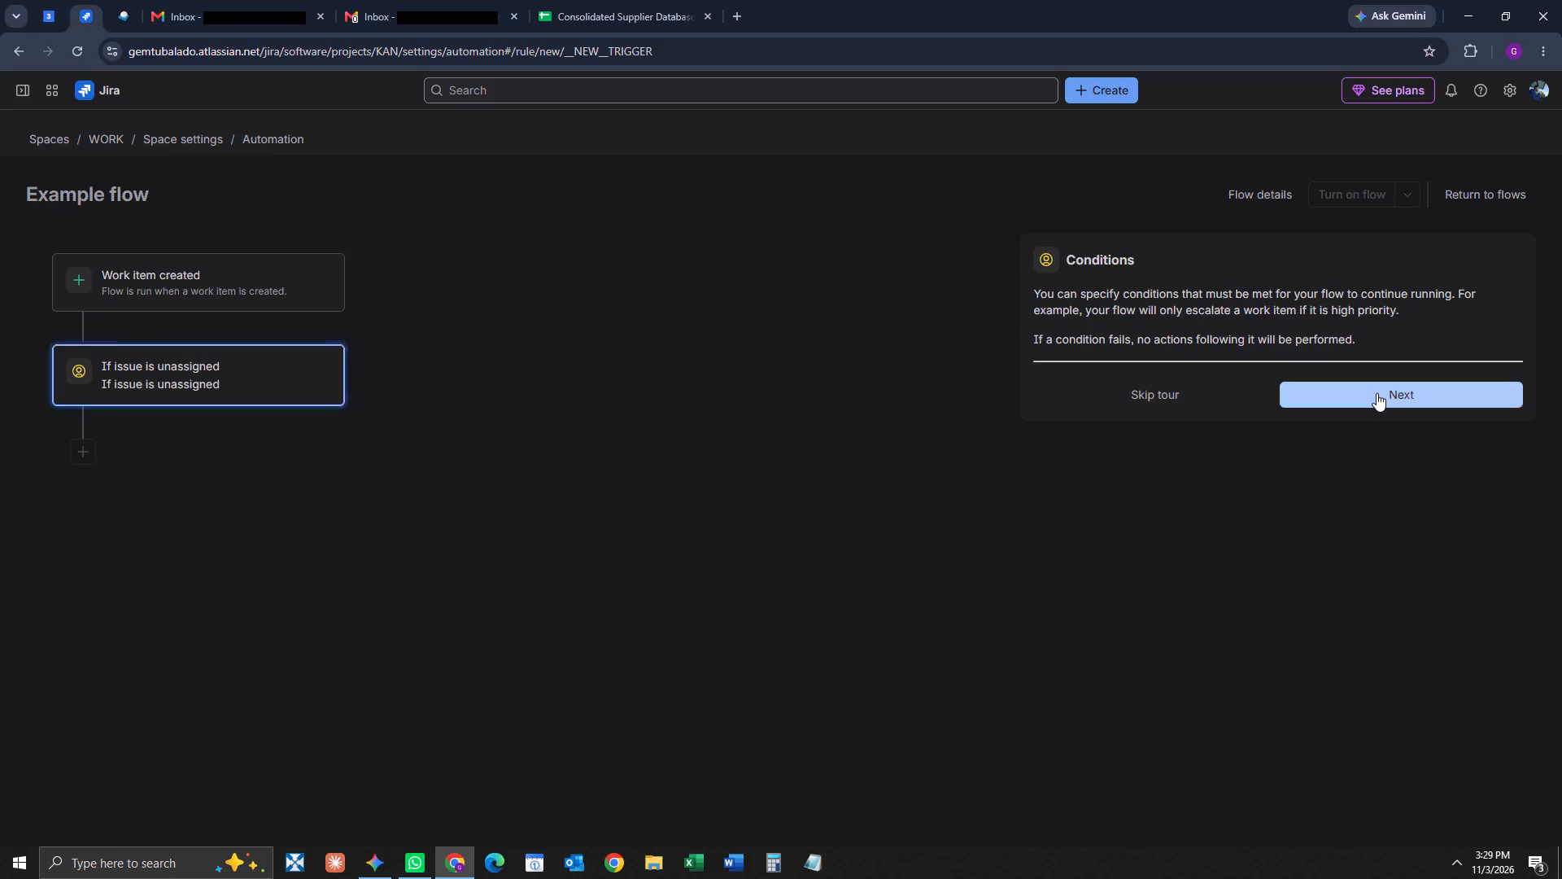
{"action": "left_click", "coordinate": [1375, 405]}
{"action": "left_click", "coordinate": [1350, 453]}
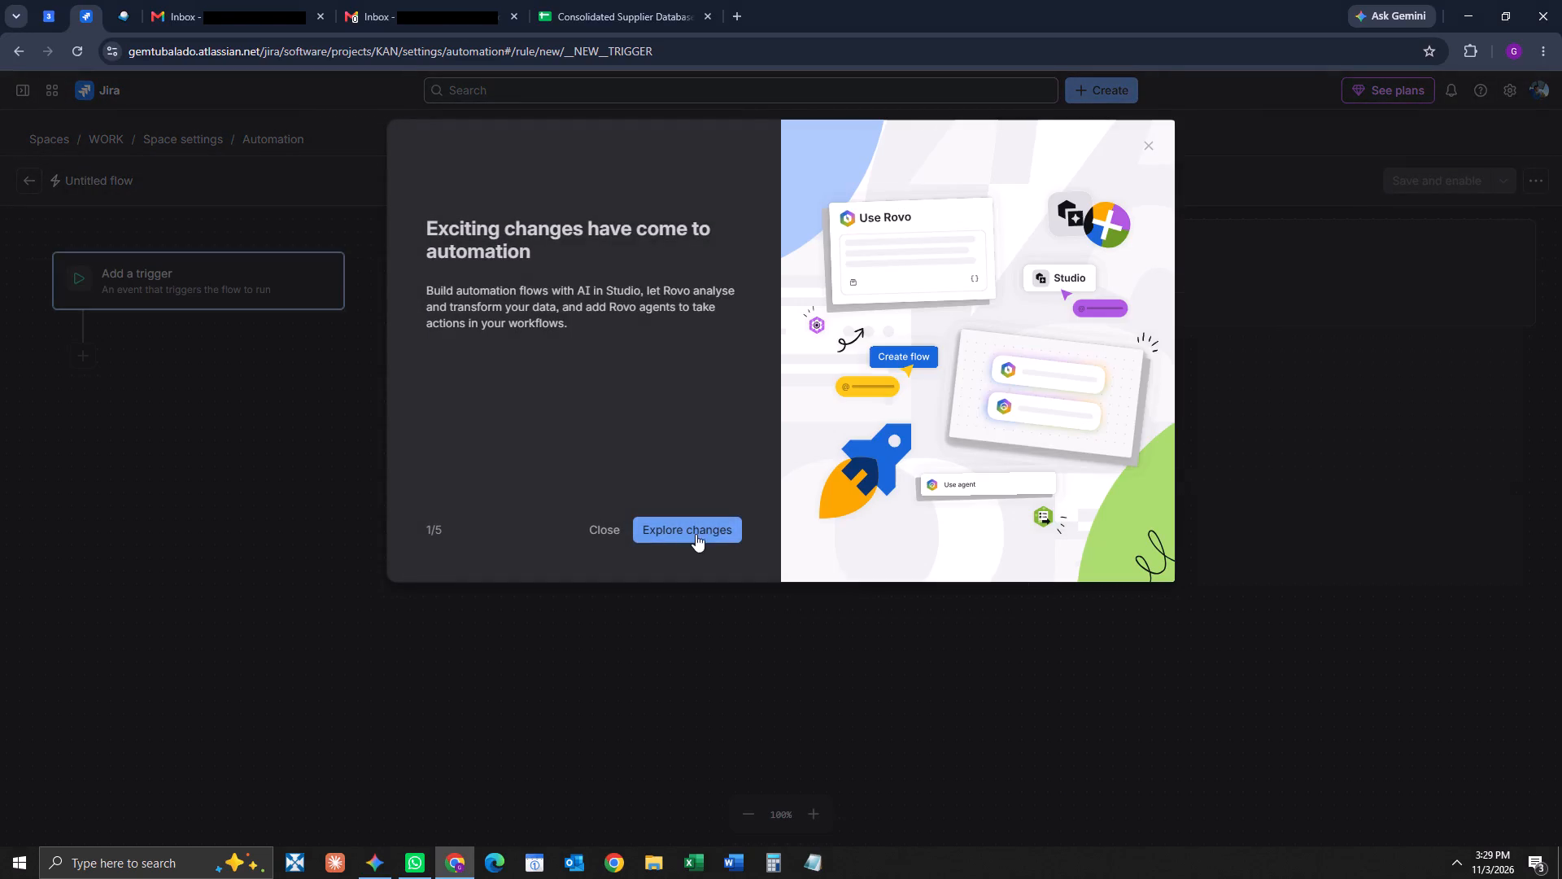
{"action": "left_click", "coordinate": [600, 531]}
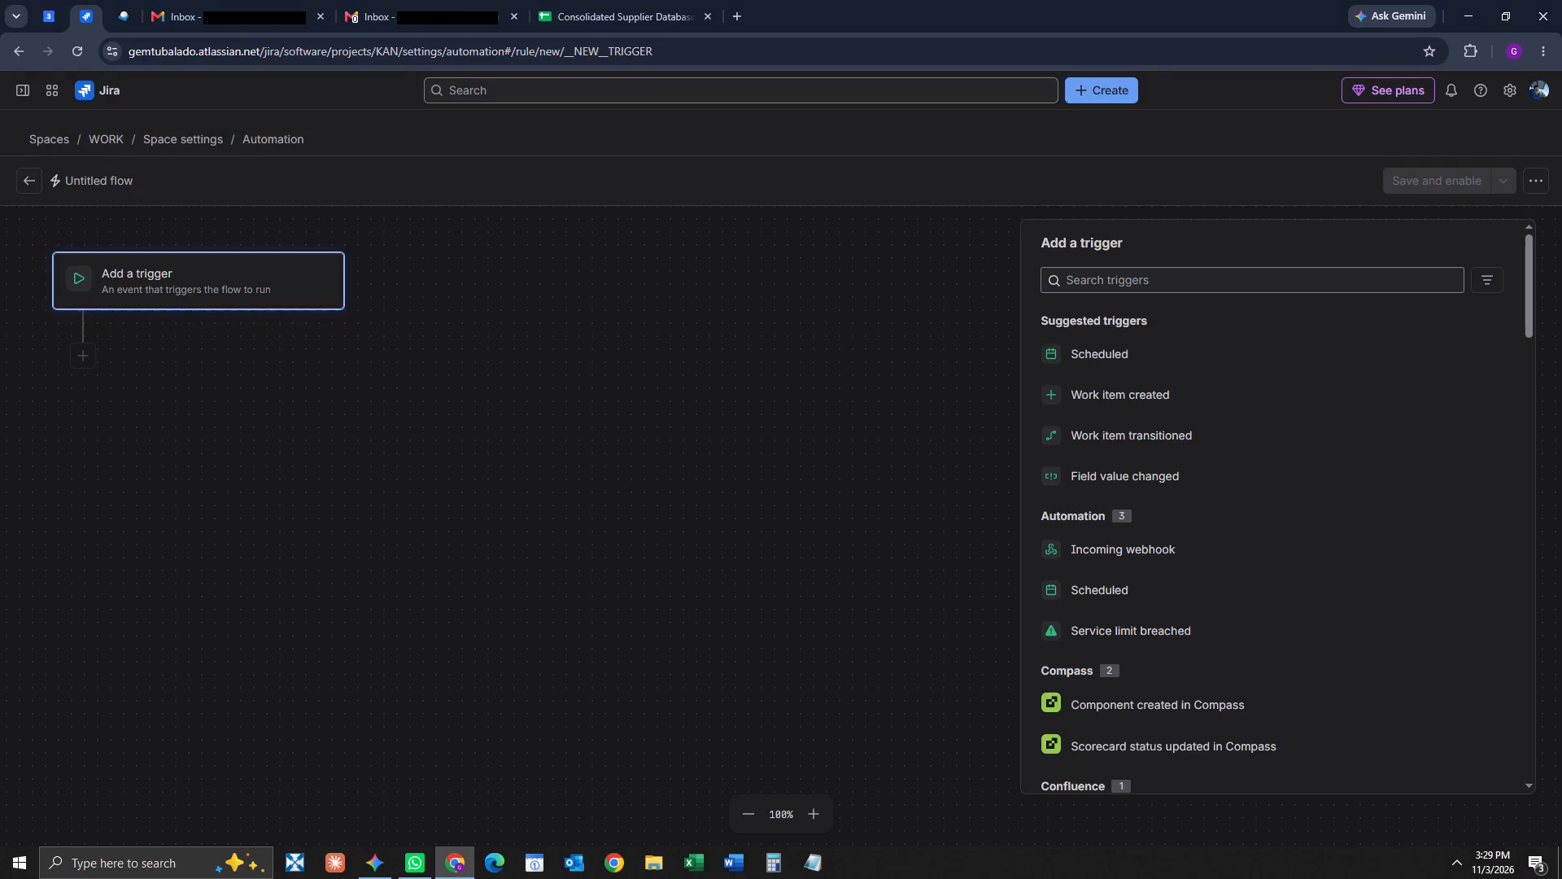
Add a Work item transitioned trigger to the untitled flow.
{"action": "left_click", "coordinate": [211, 279]}
{"action": "left_click", "coordinate": [75, 275]}
{"action": "left_click", "coordinate": [196, 291]}
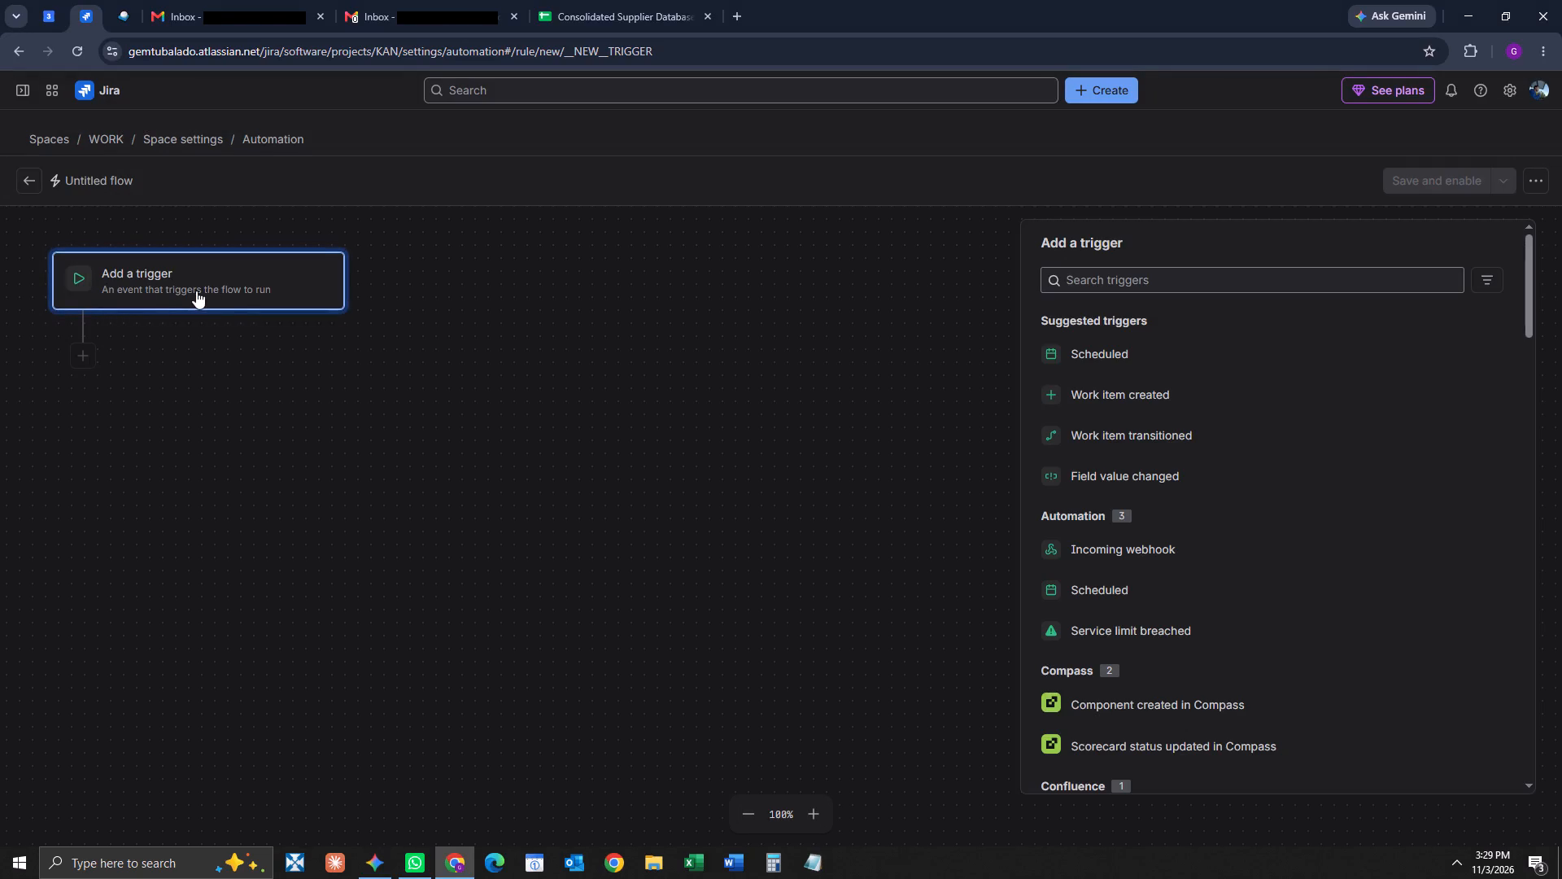
{"action": "left_click", "coordinate": [169, 279]}
{"action": "left_click", "coordinate": [186, 297]}
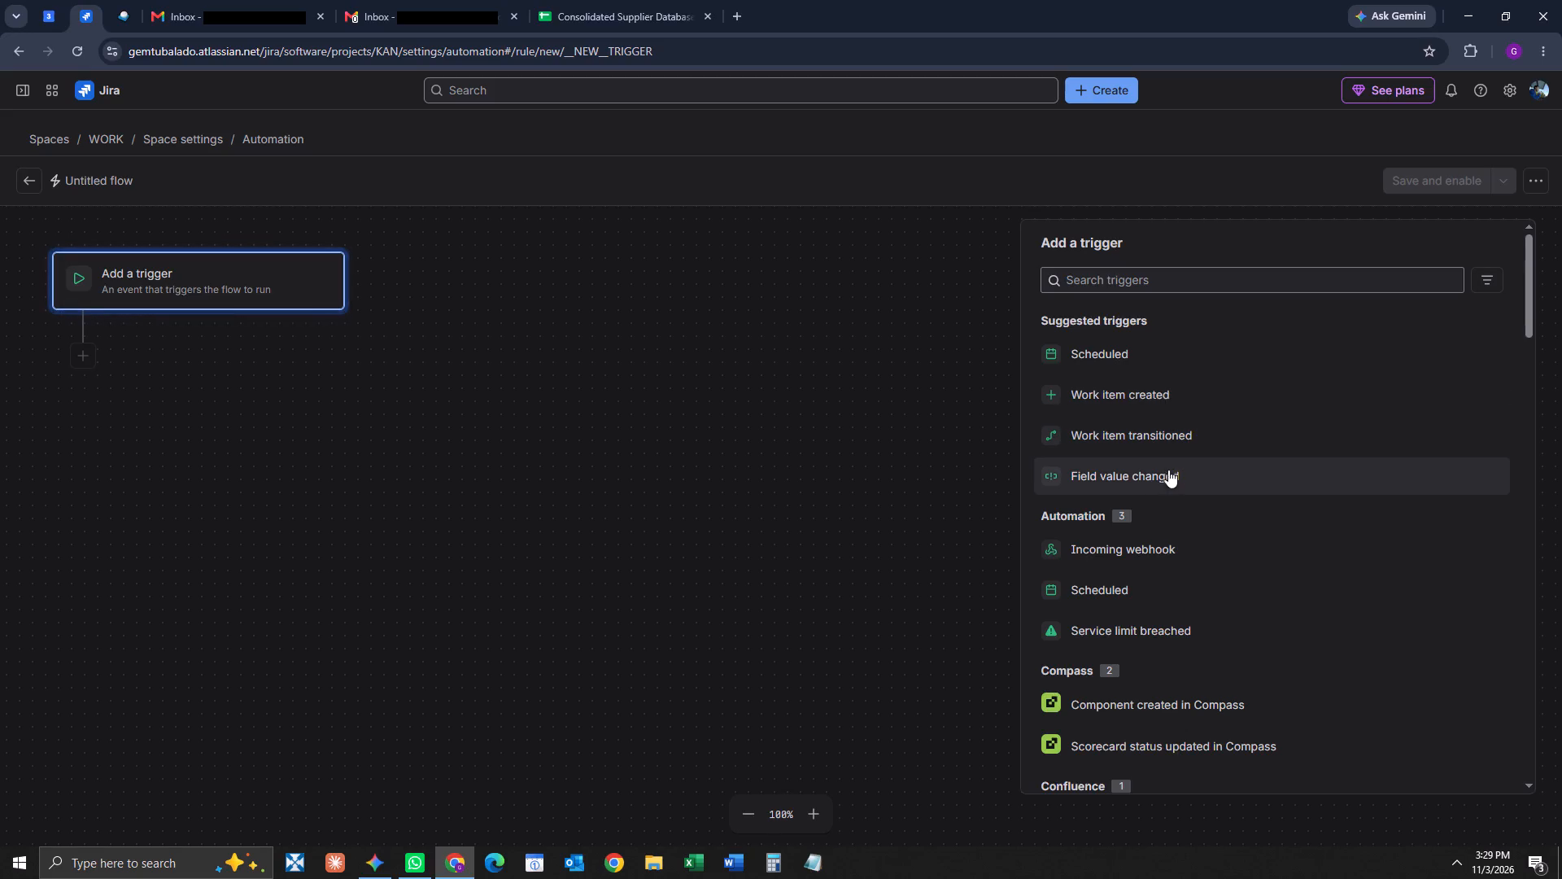
{"action": "left_click", "coordinate": [1174, 442]}
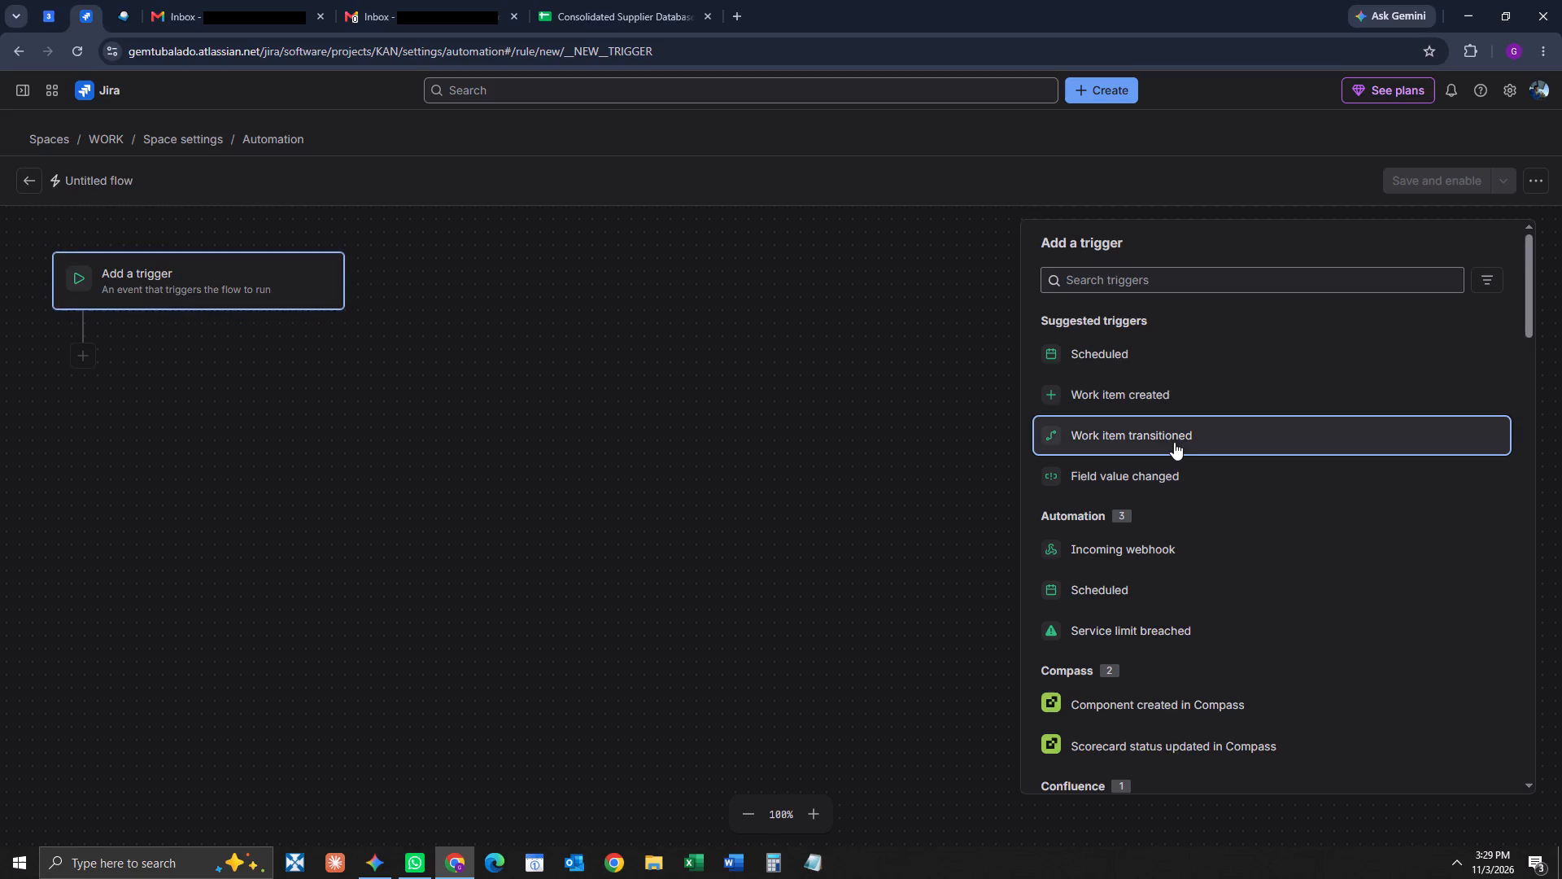
Set the Work item transitioned trigger's From status to Done and its To status to Archived.
{"action": "left_click", "coordinate": [195, 280]}
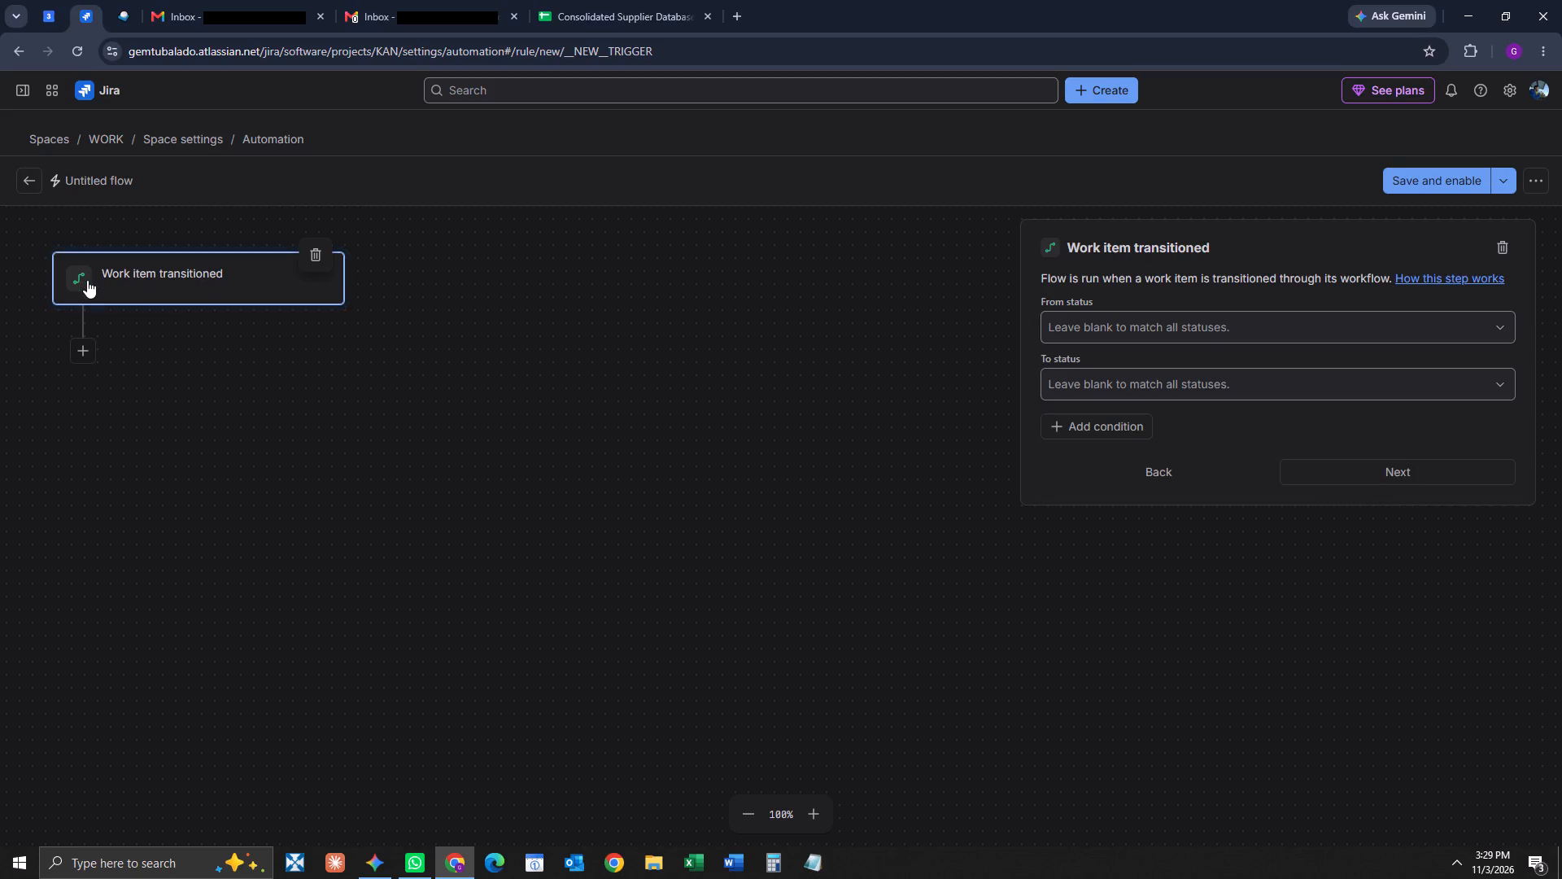
{"action": "left_click", "coordinate": [77, 282]}
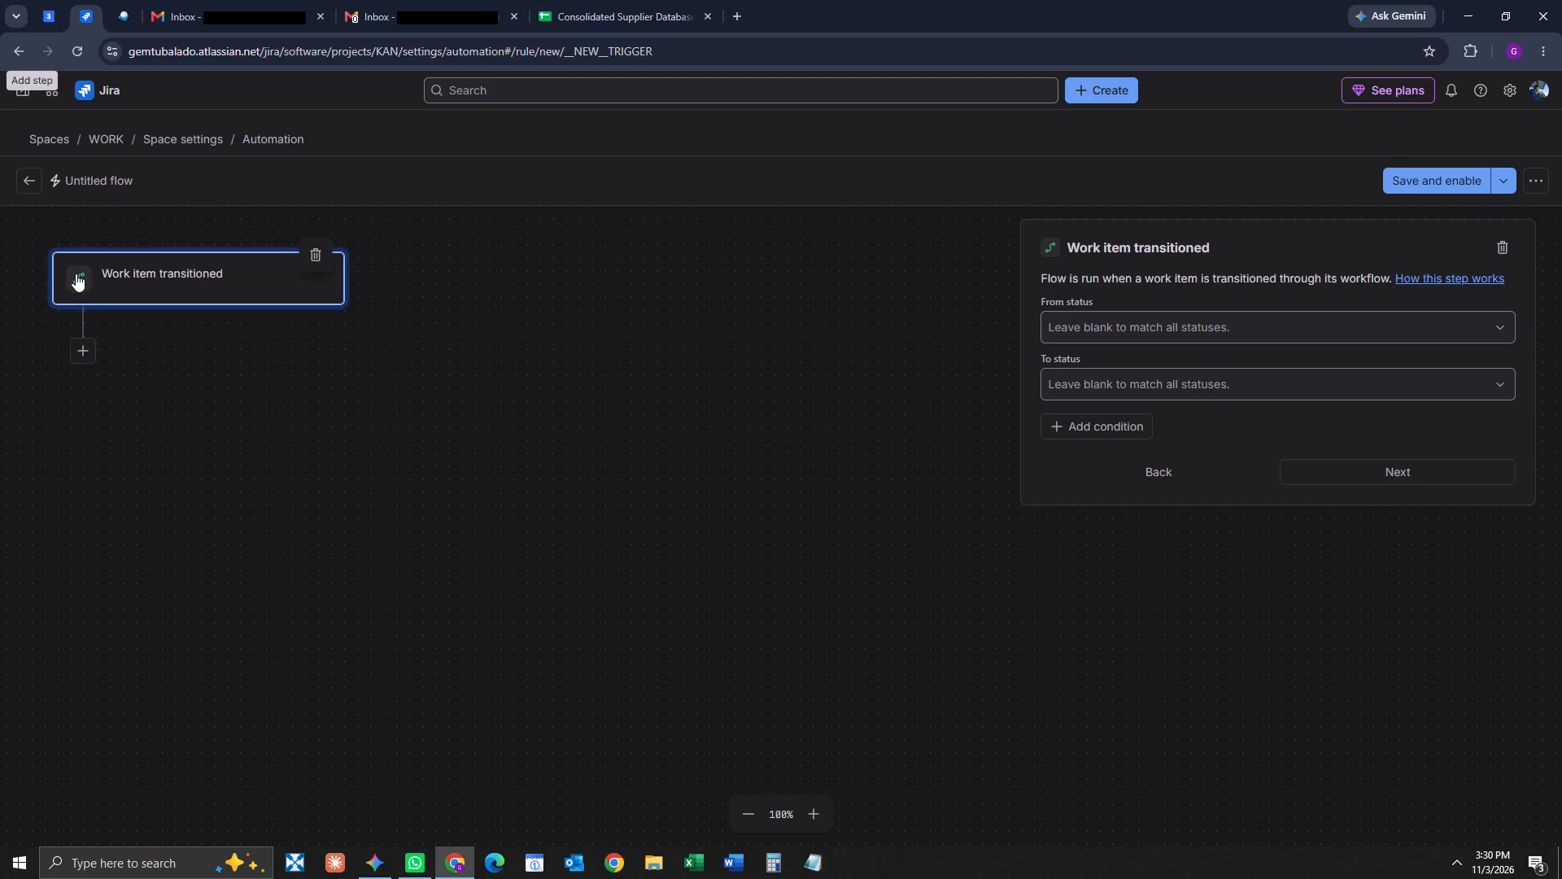
{"action": "left_click", "coordinate": [74, 270]}
{"action": "double_click", "coordinate": [79, 281]}
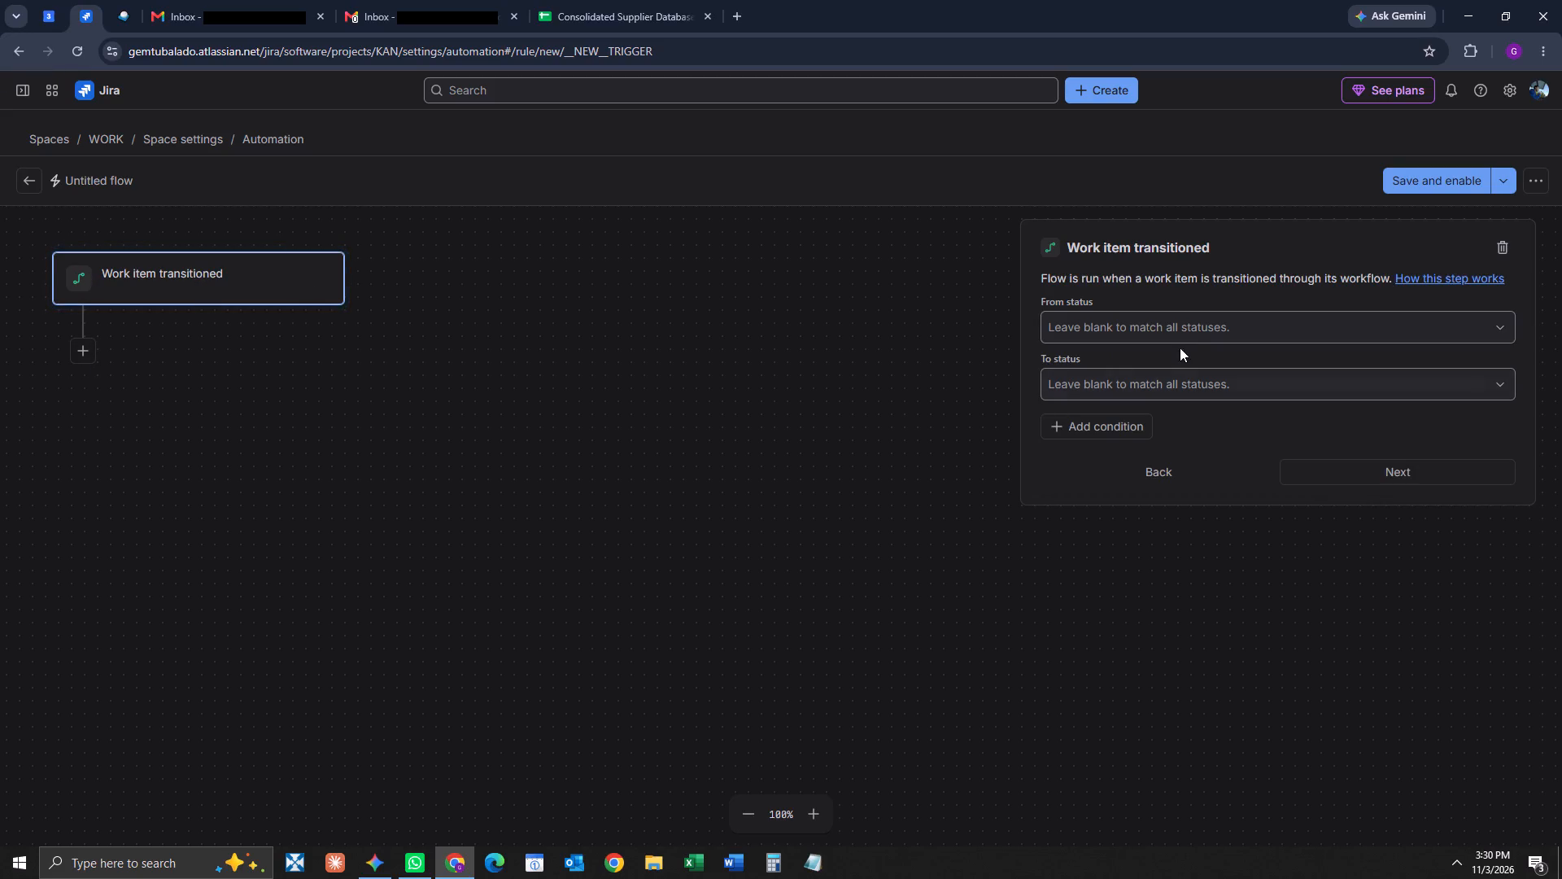
{"action": "left_click", "coordinate": [1185, 326]}
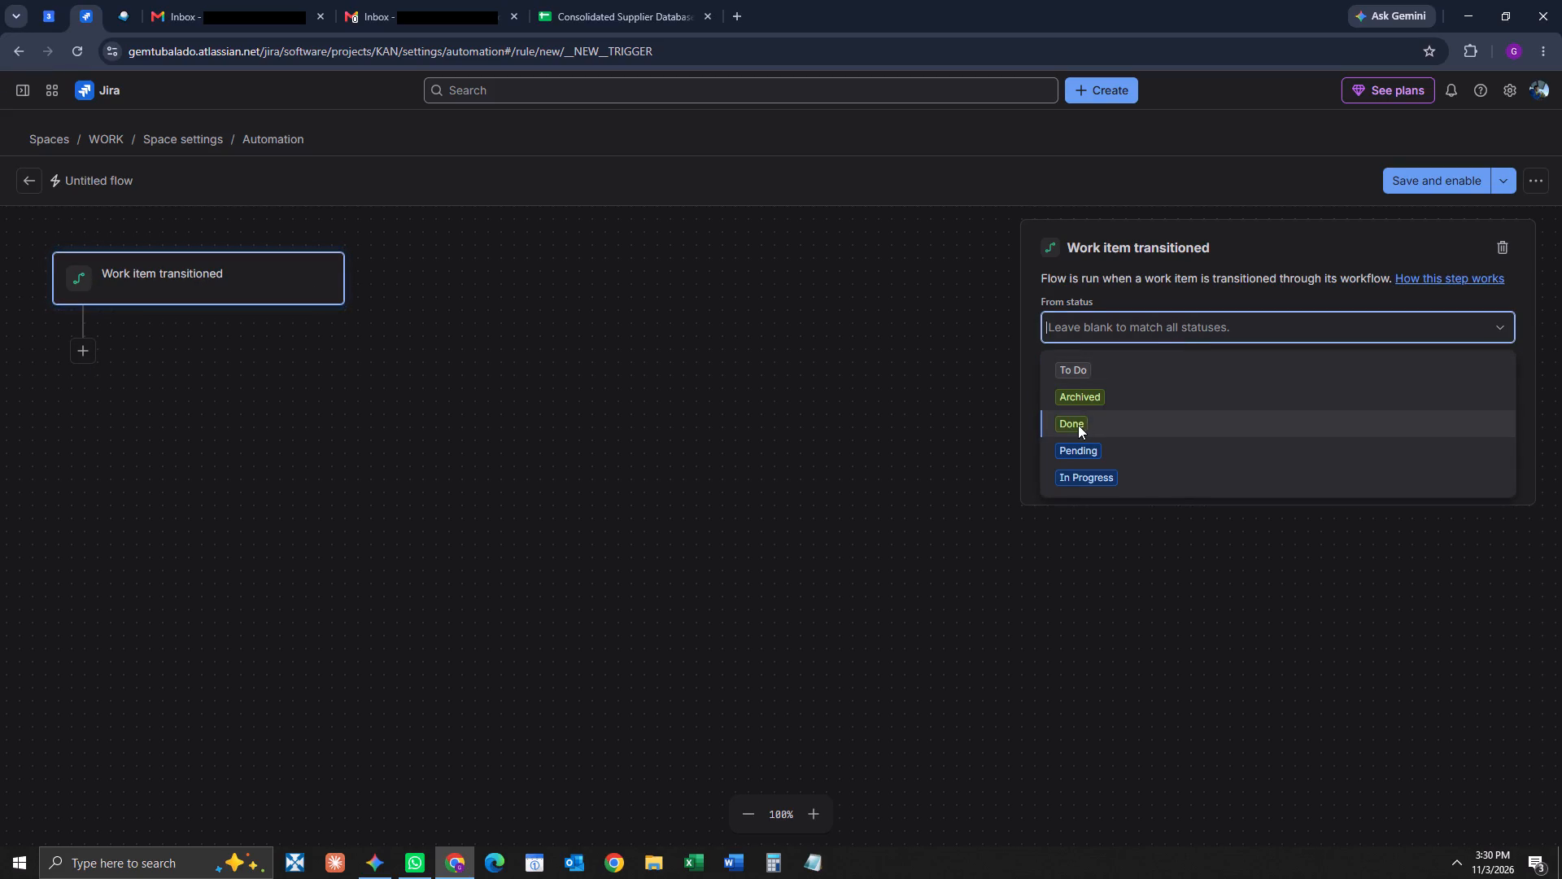
{"action": "left_click", "coordinate": [1078, 425]}
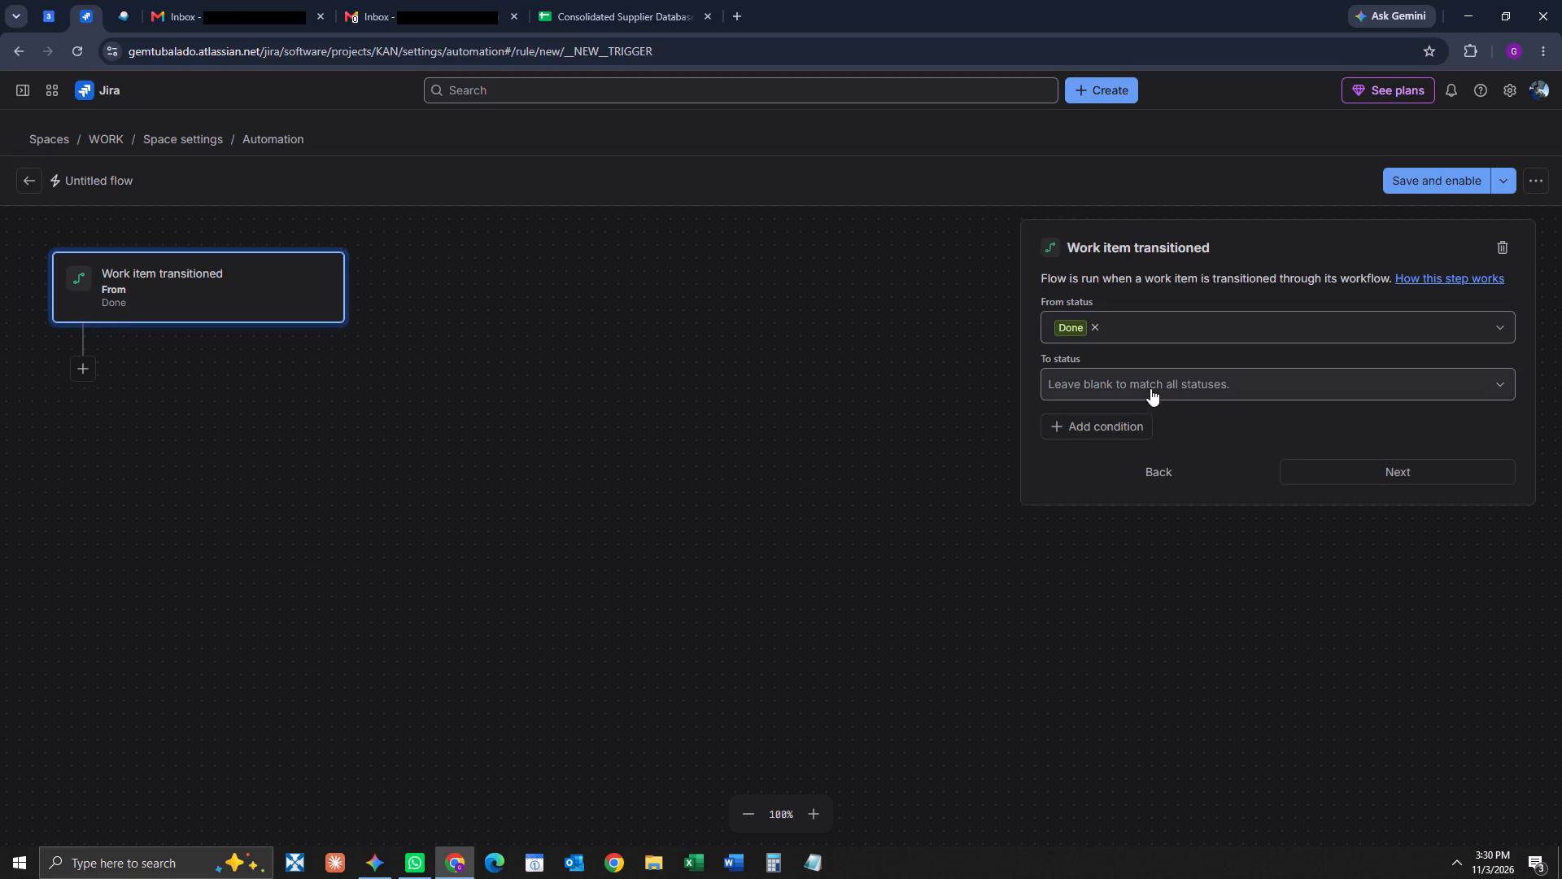
{"action": "left_click", "coordinate": [1150, 388]}
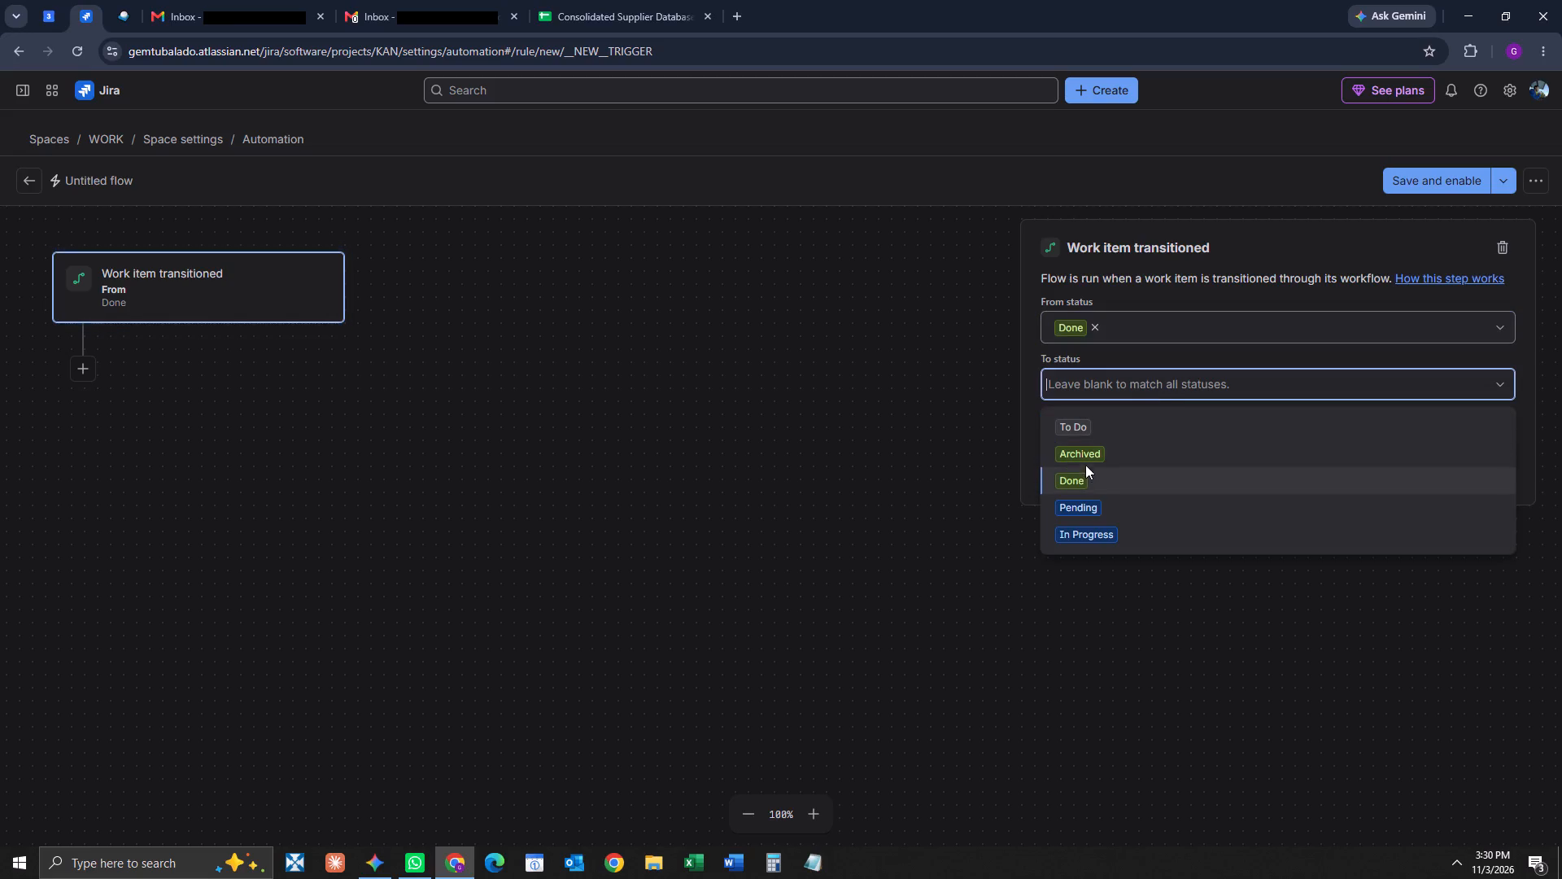
{"action": "left_click", "coordinate": [1088, 457]}
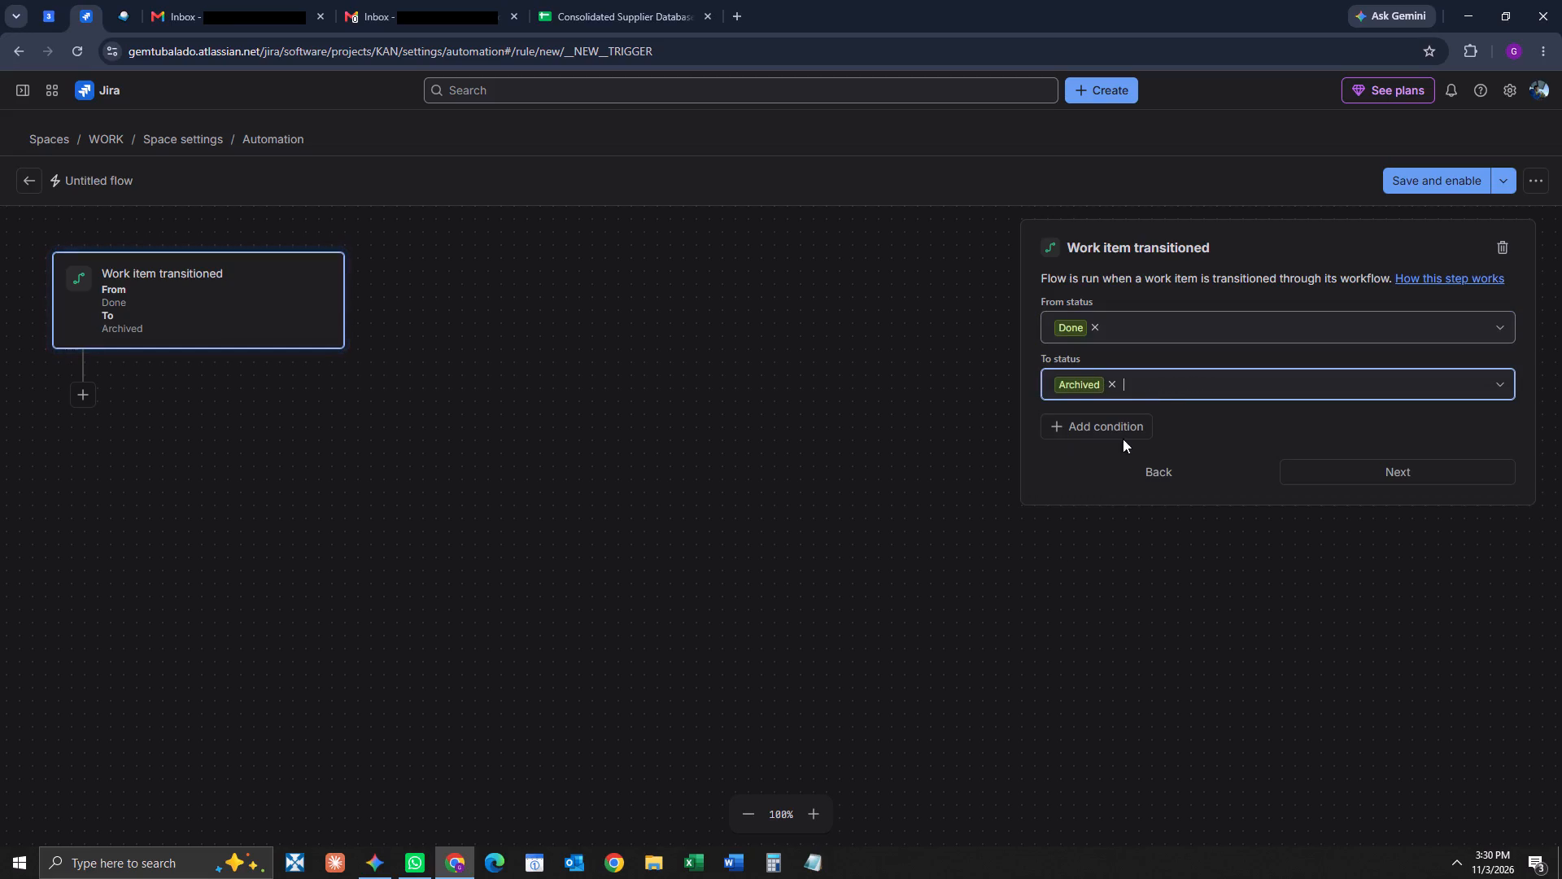
Start a condition on the Work item transitioned trigger and examine the available condition types.
{"action": "left_click", "coordinate": [1126, 429]}
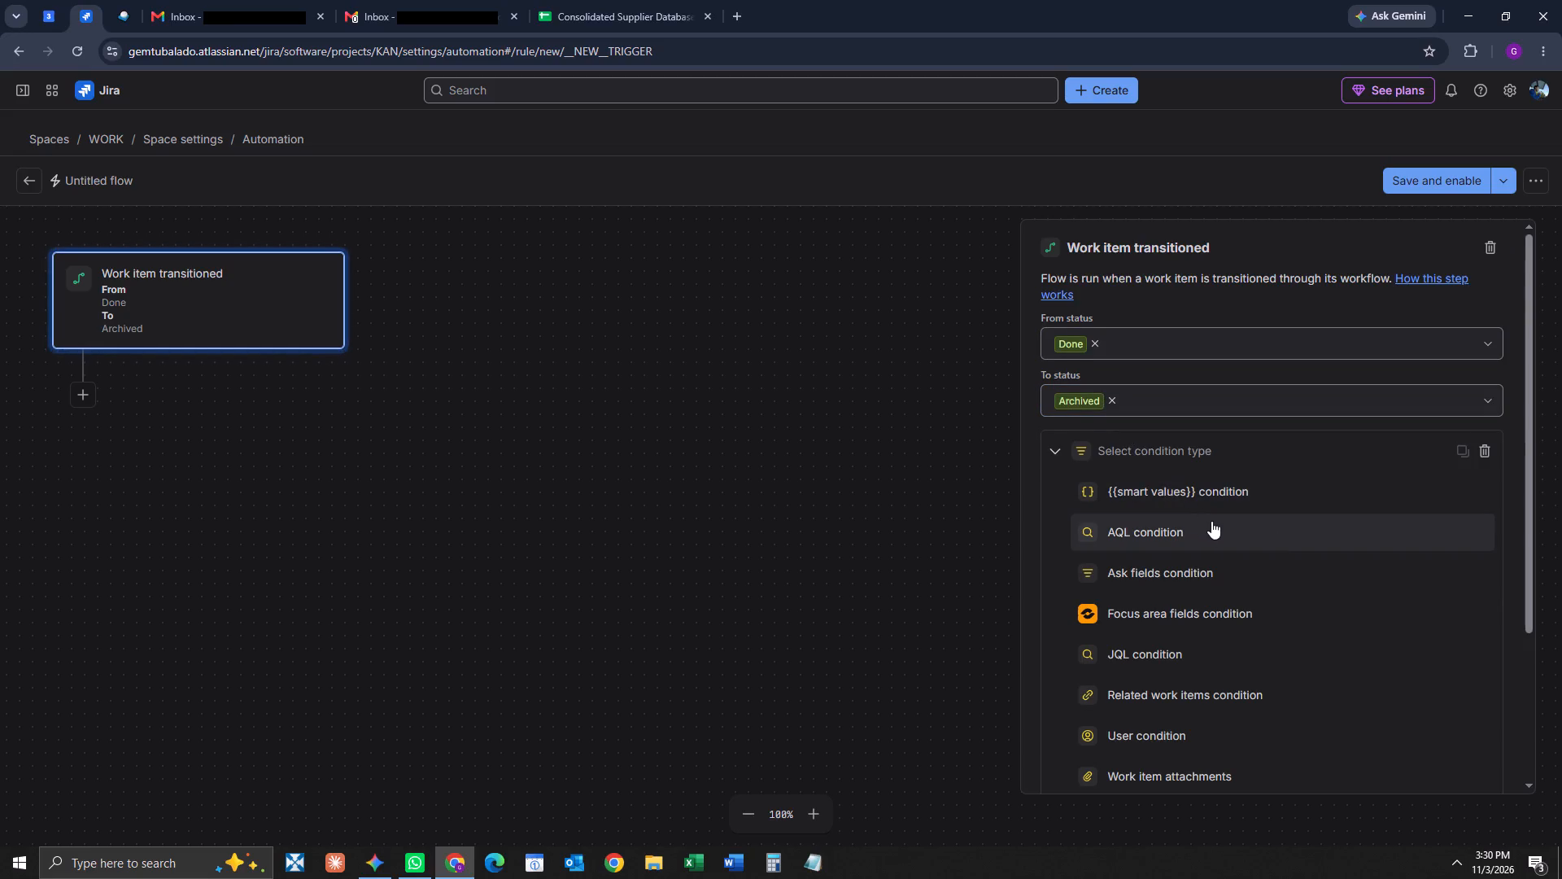
{"action": "left_click_drag", "start_coordinate": [1530, 509], "coordinate": [1516, 575]}
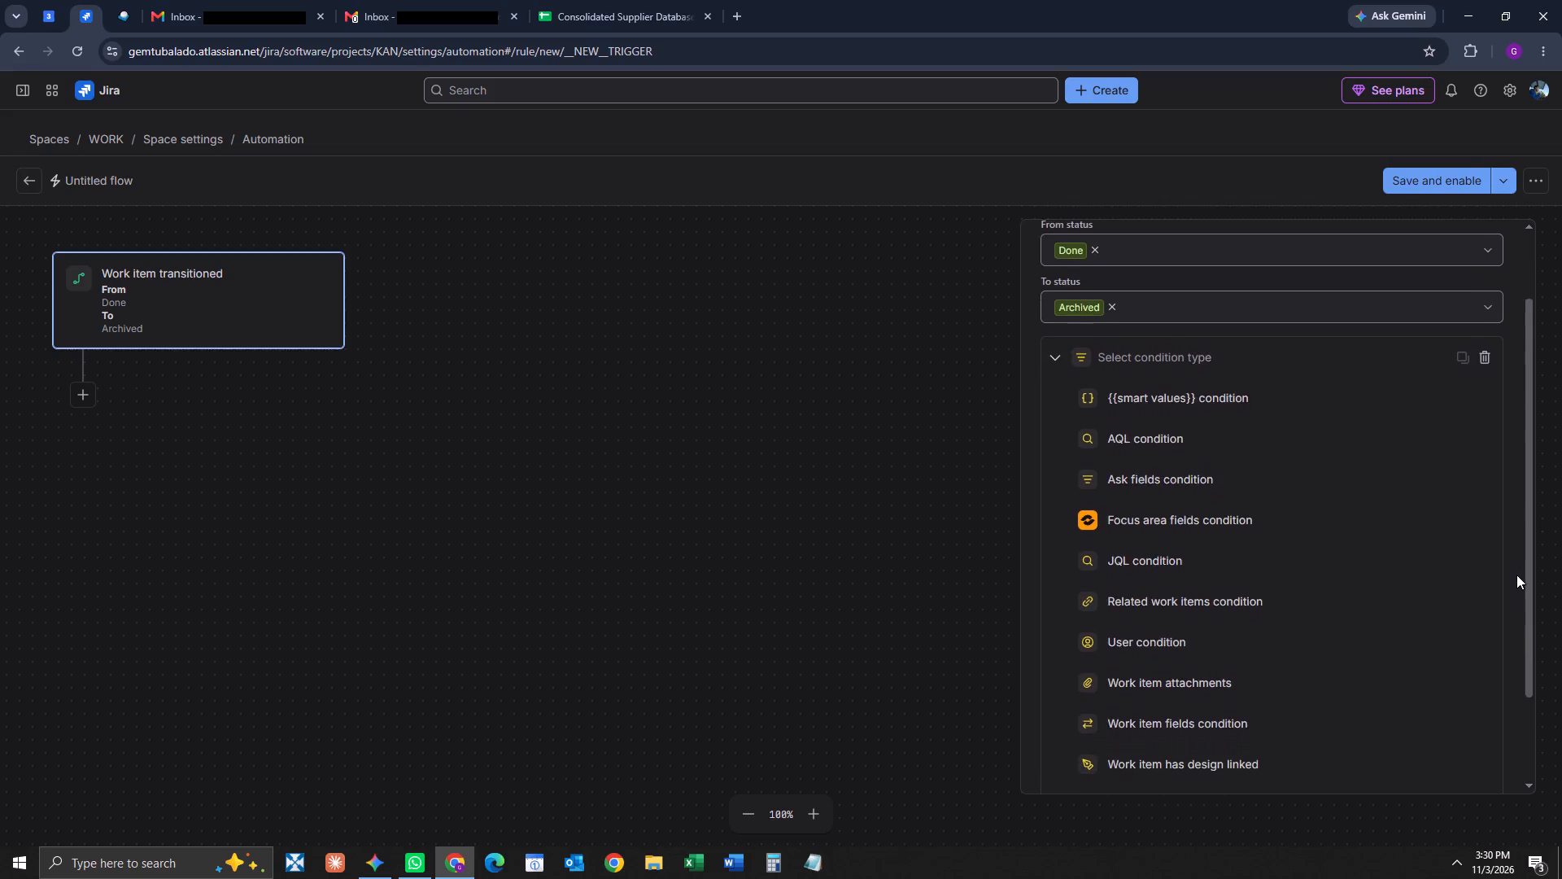
{"action": "left_click_drag", "start_coordinate": [1516, 575], "coordinate": [1519, 579]}
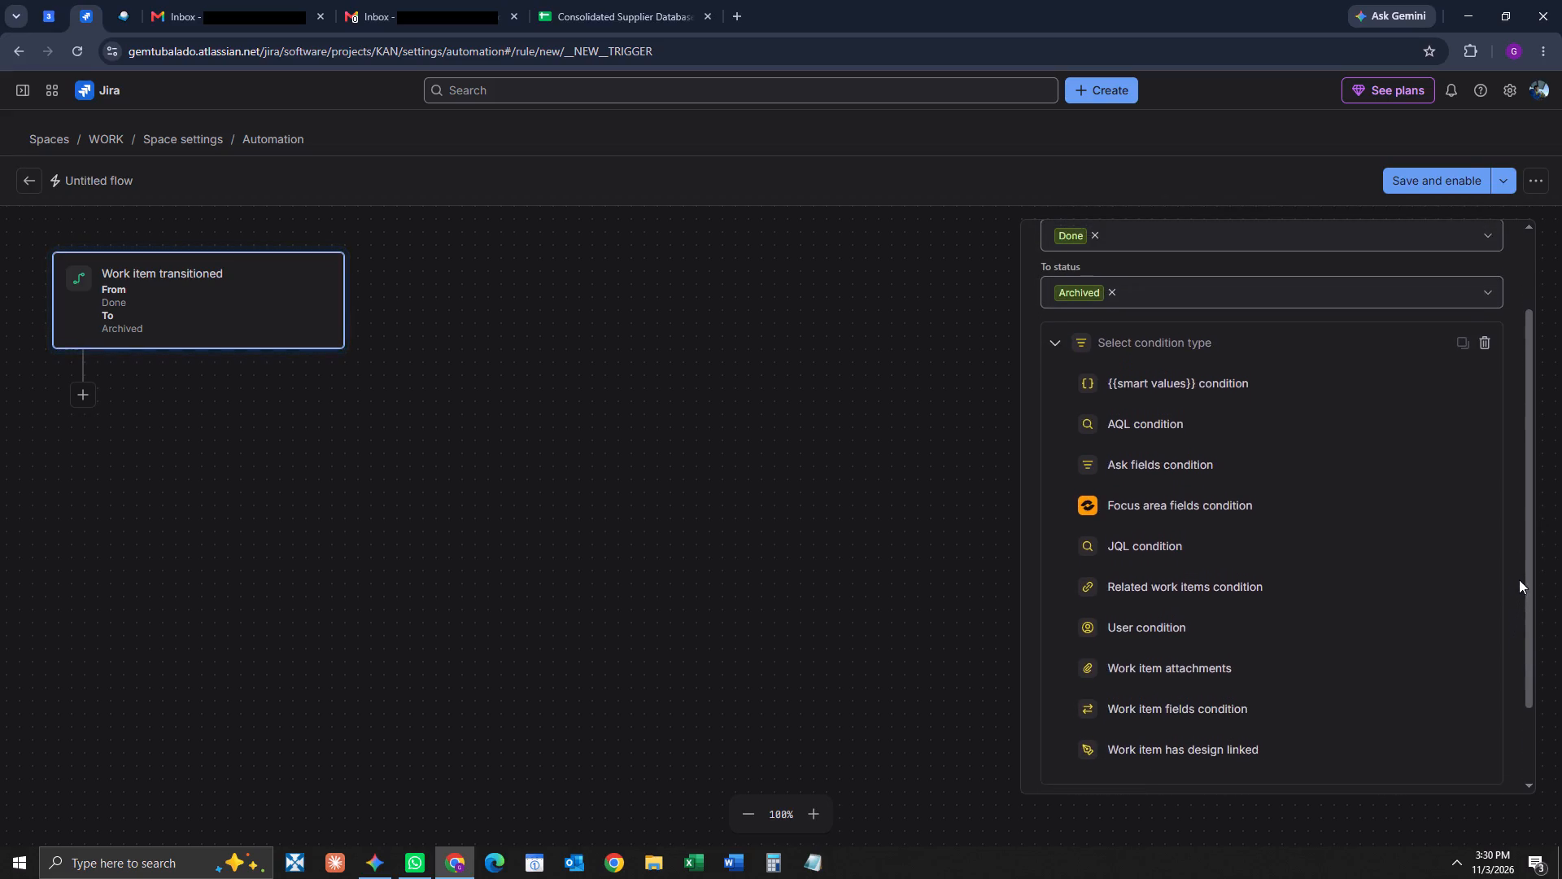
{"action": "left_click_drag", "start_coordinate": [1519, 579], "coordinate": [1519, 575]}
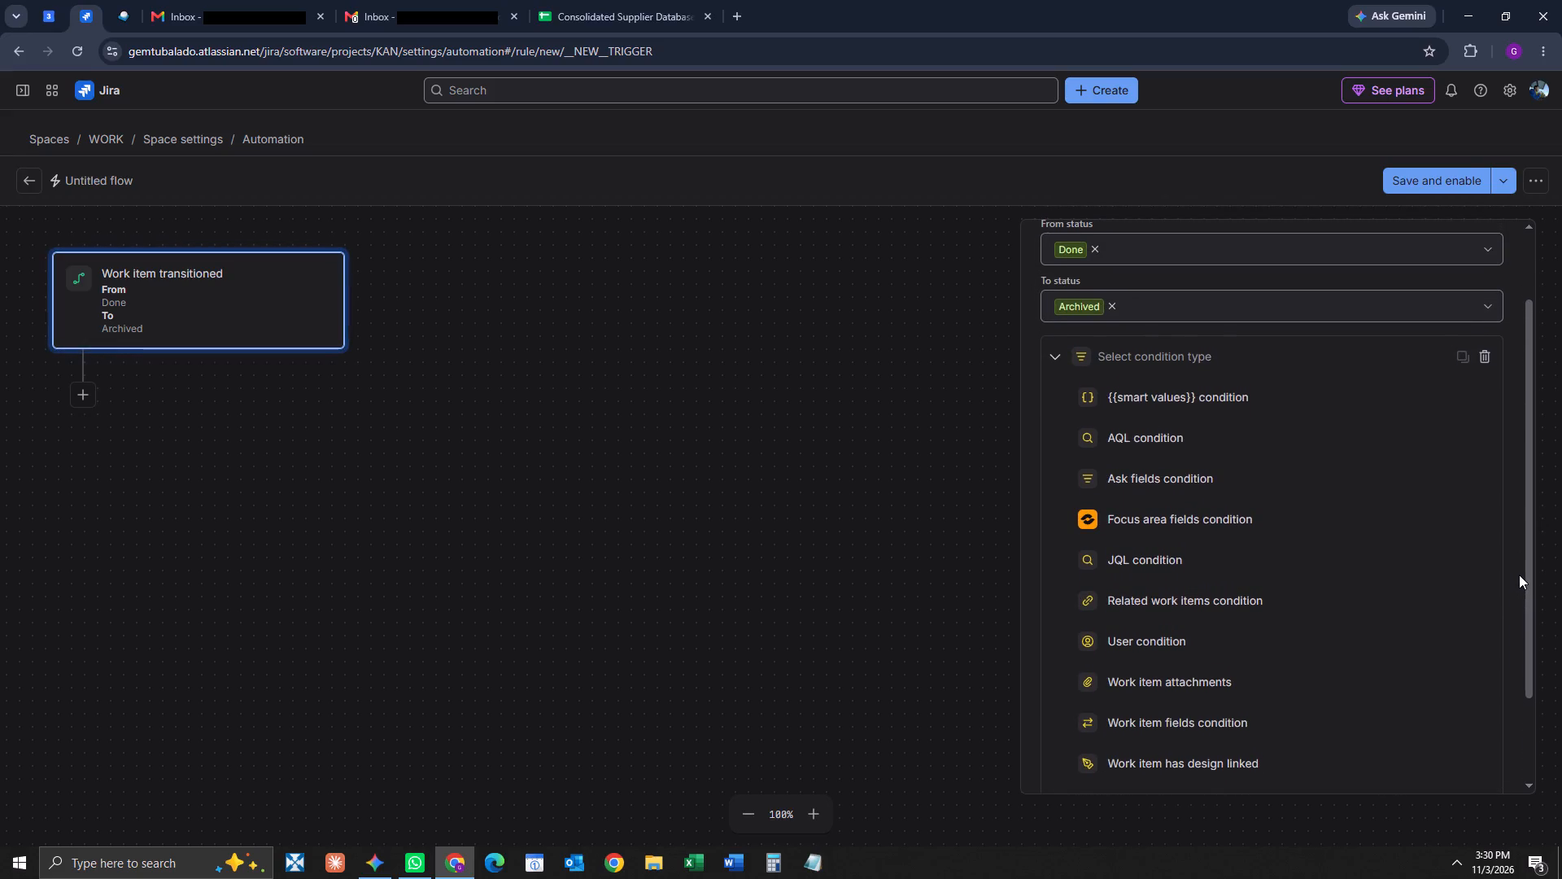
{"action": "left_click_drag", "start_coordinate": [1519, 575], "coordinate": [1521, 551]}
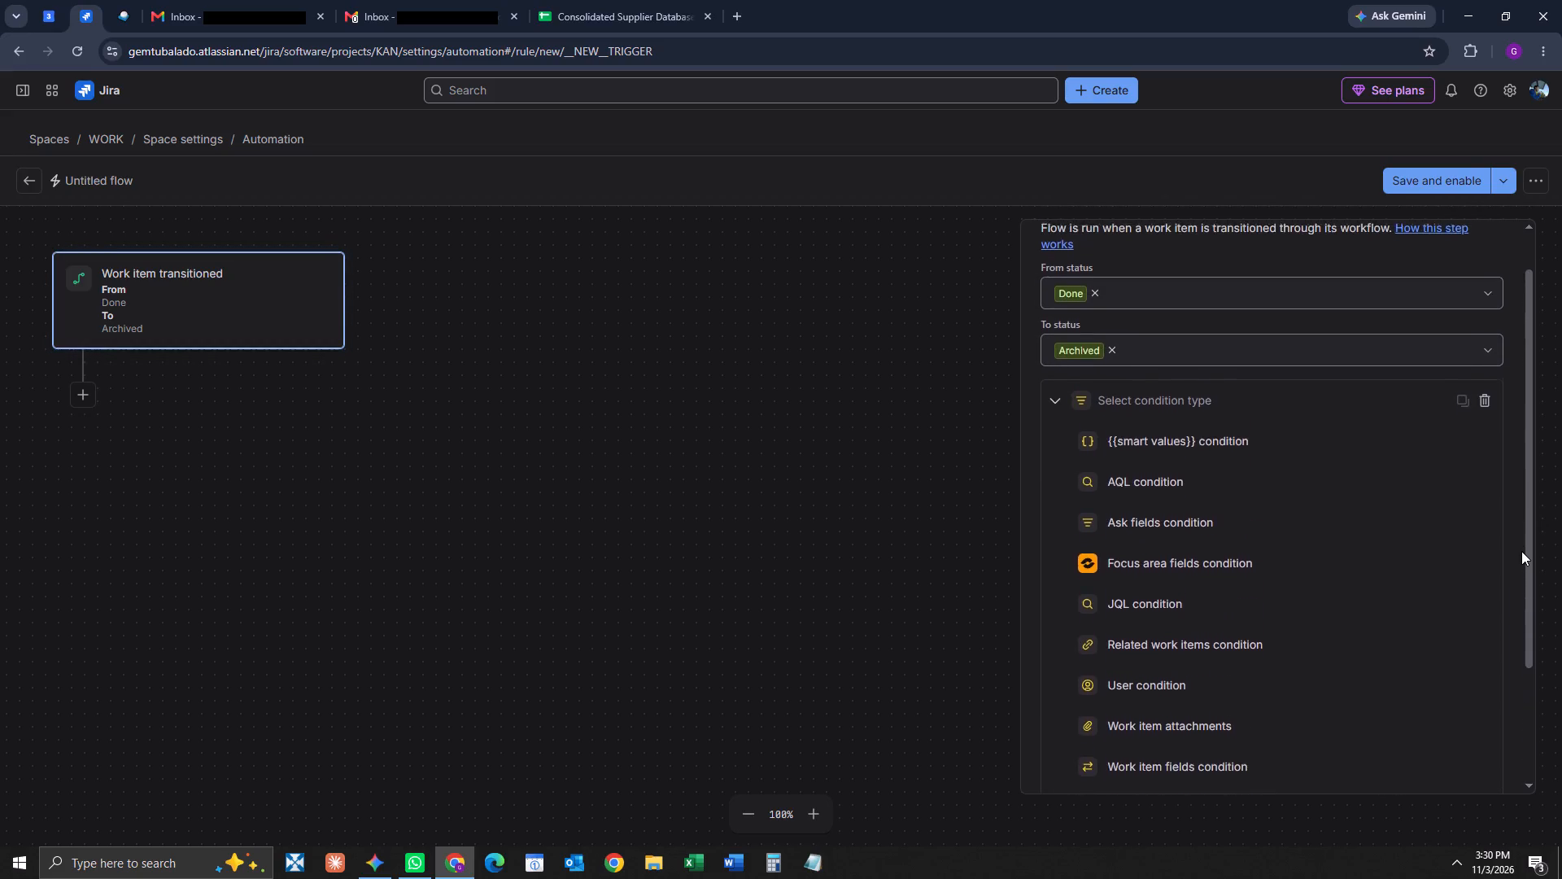
{"action": "left_click_drag", "start_coordinate": [1521, 551], "coordinate": [1514, 689]}
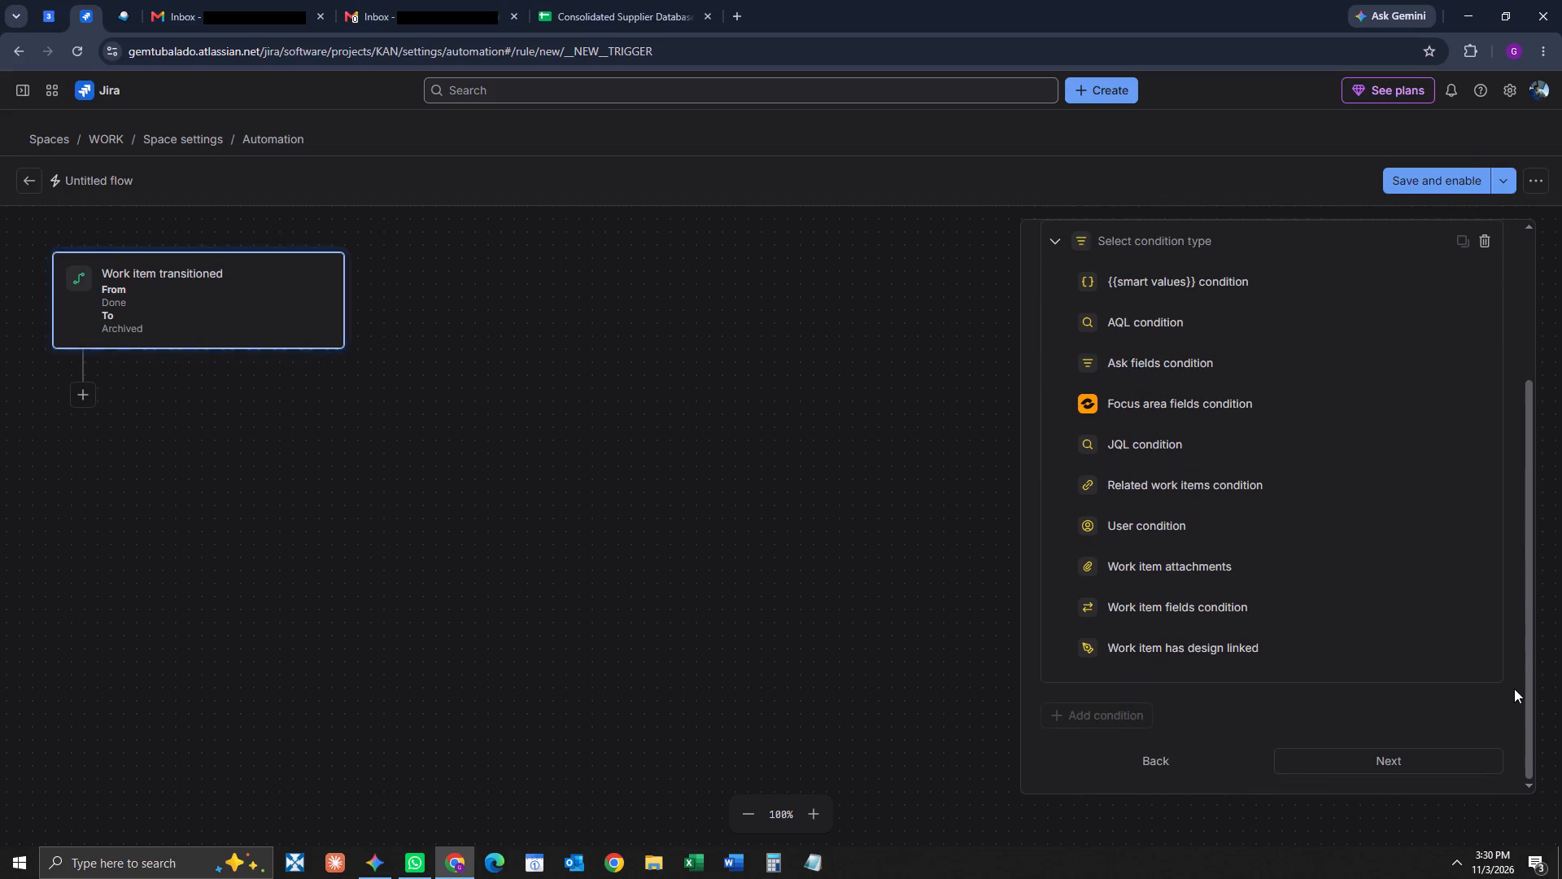
{"action": "left_click_drag", "start_coordinate": [1514, 689], "coordinate": [1510, 584]}
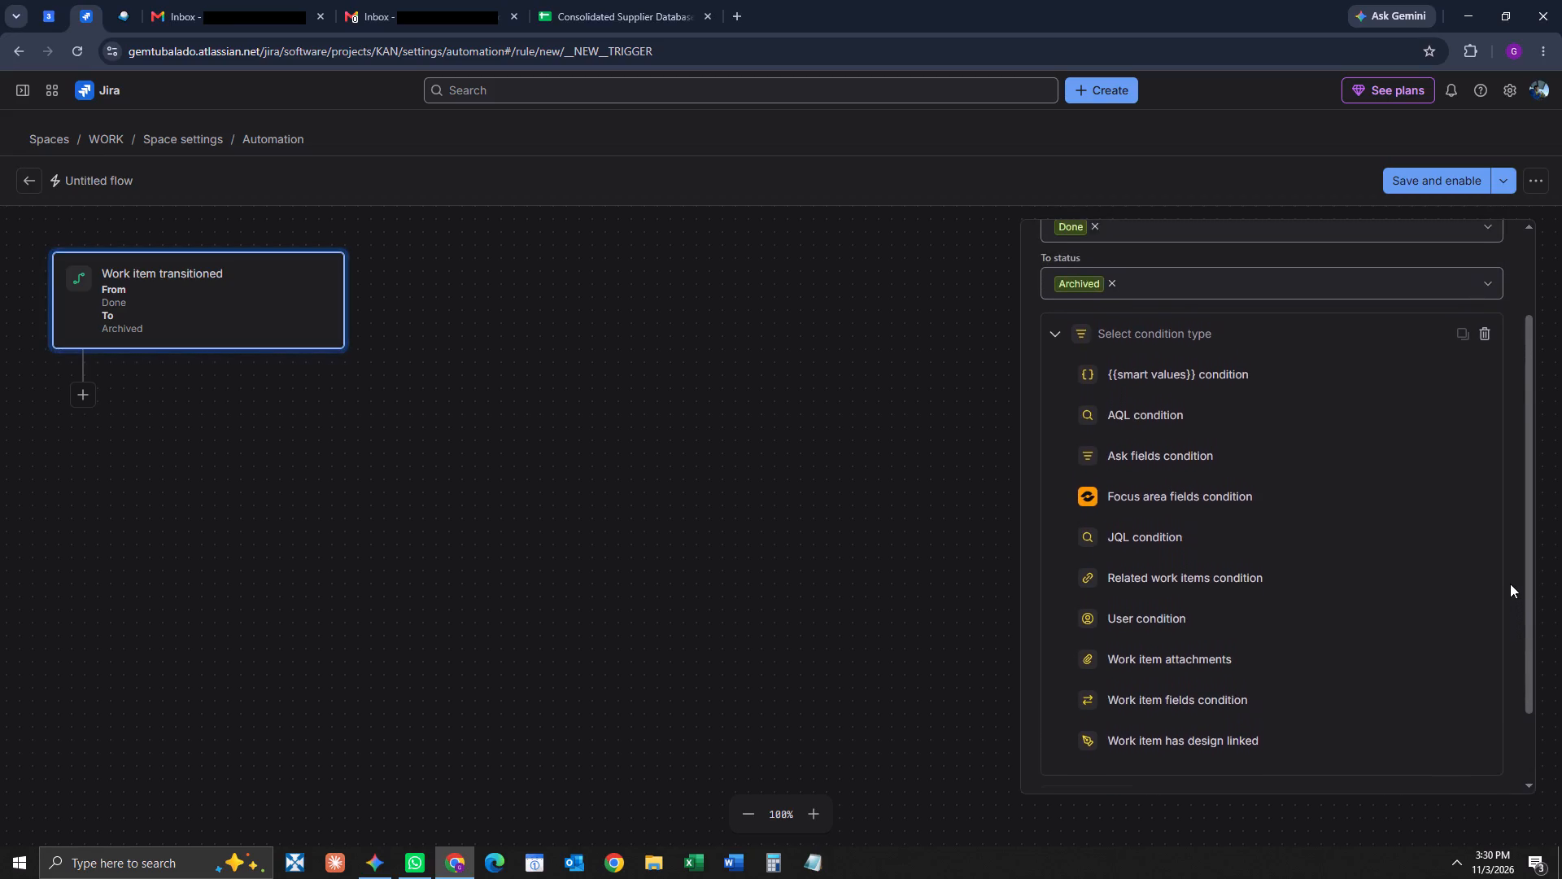
{"action": "left_click_drag", "start_coordinate": [1510, 584], "coordinate": [1509, 492]}
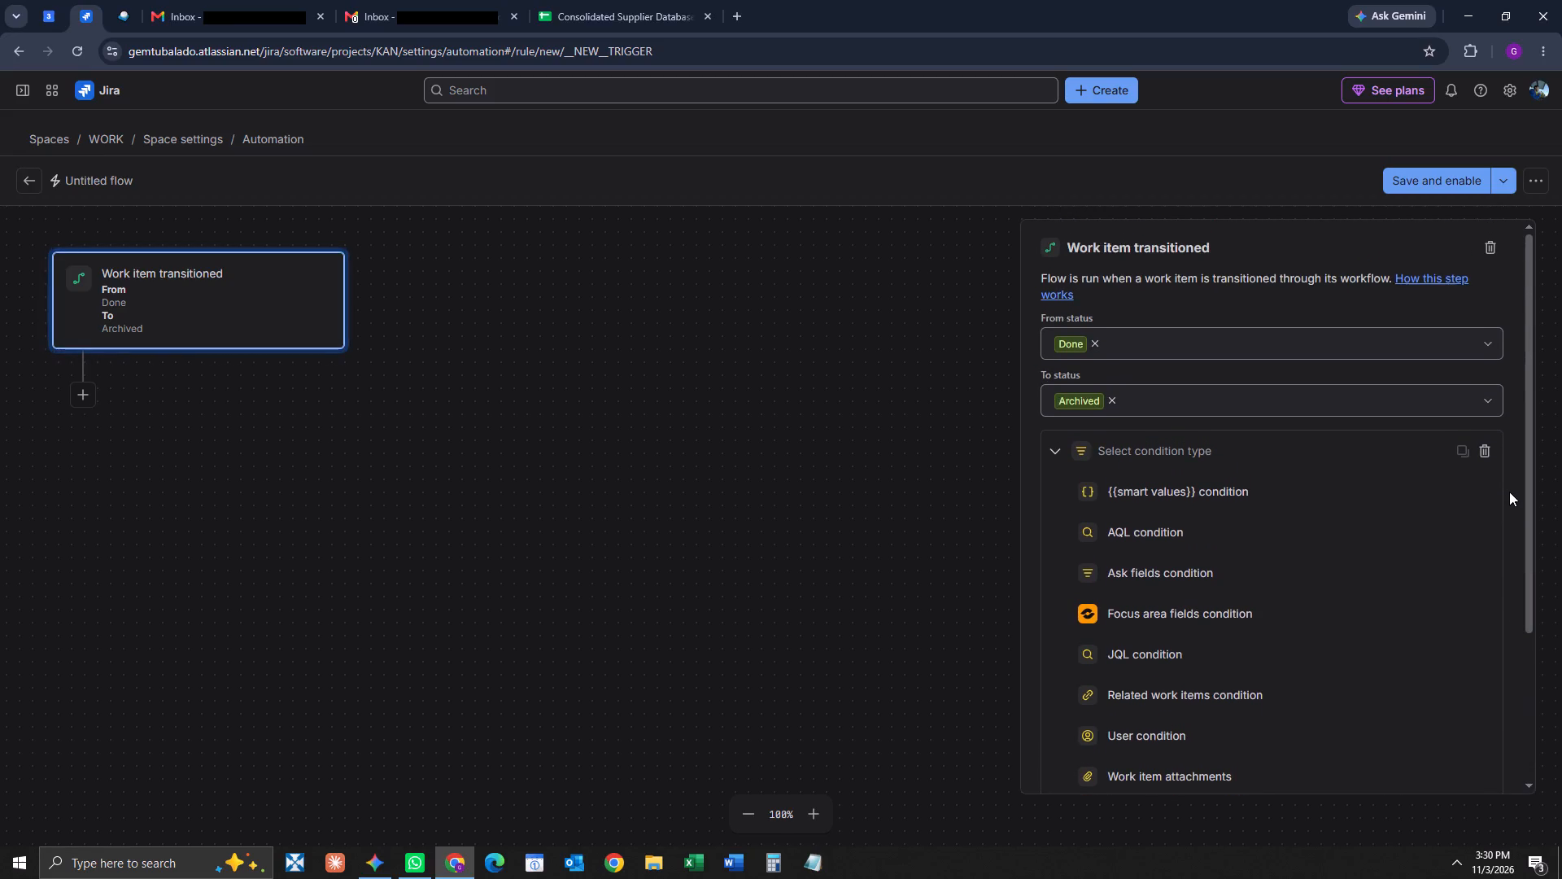
{"action": "left_click_drag", "start_coordinate": [1509, 492], "coordinate": [1507, 538]}
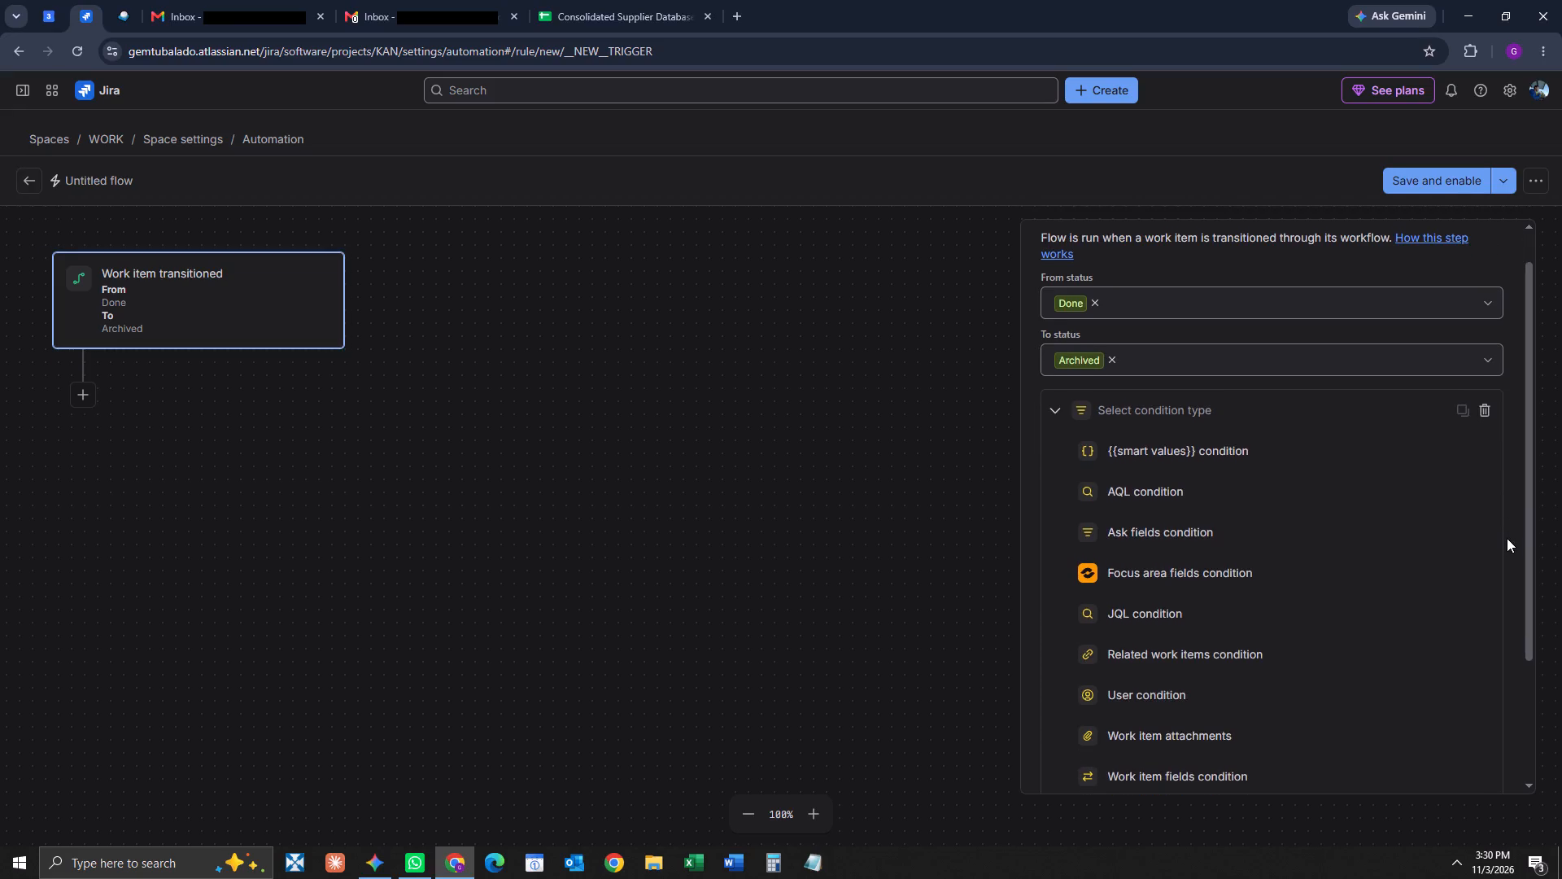
{"action": "left_click_drag", "start_coordinate": [1507, 538], "coordinate": [1512, 593]}
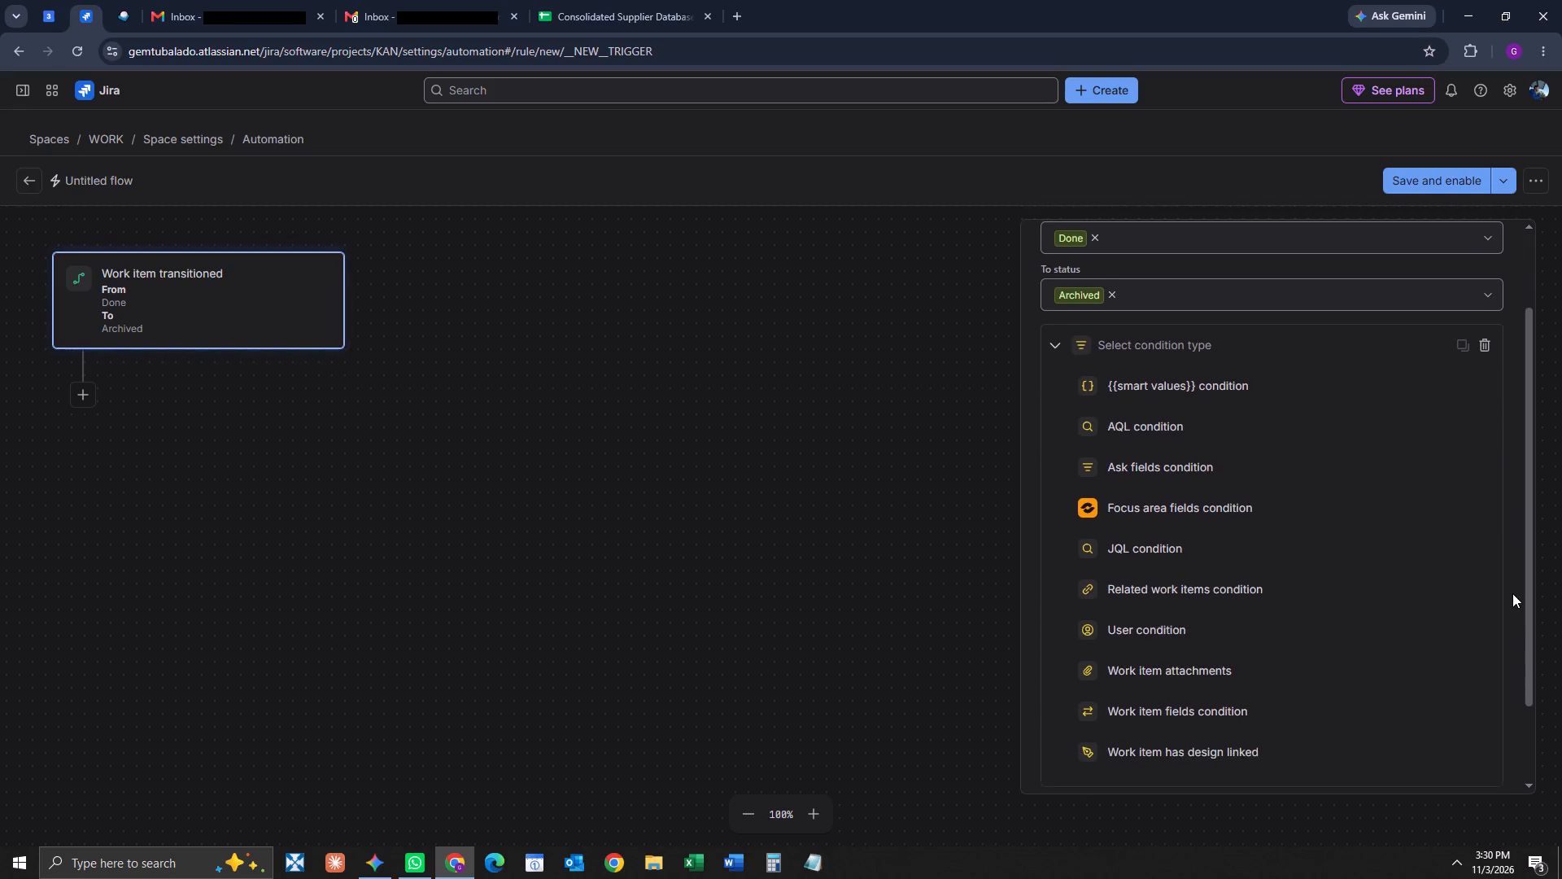
{"action": "left_click_drag", "start_coordinate": [1512, 593], "coordinate": [1532, 679]}
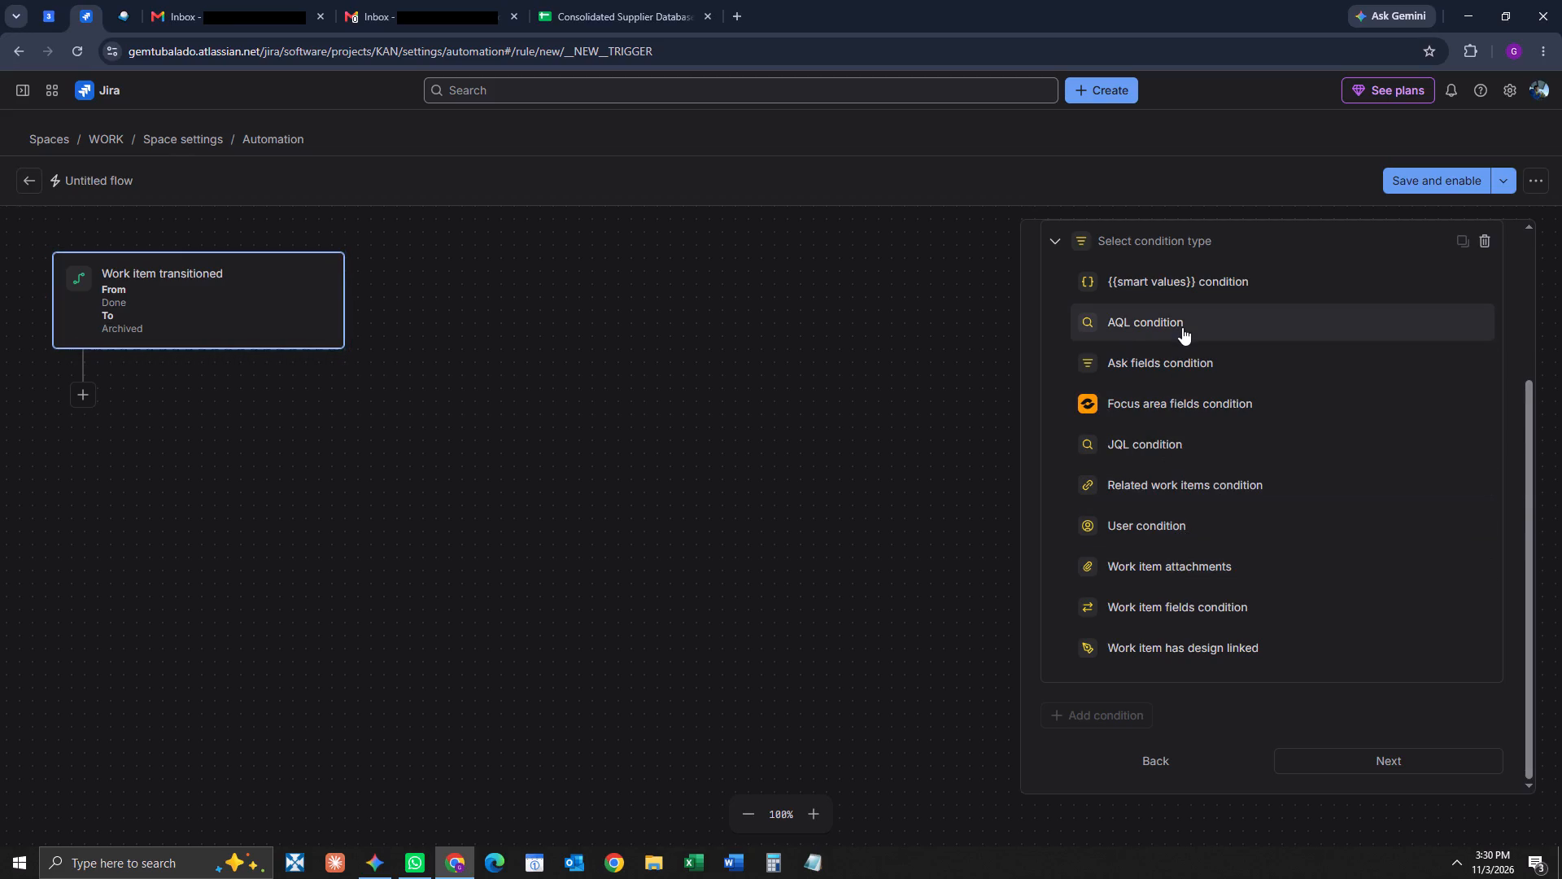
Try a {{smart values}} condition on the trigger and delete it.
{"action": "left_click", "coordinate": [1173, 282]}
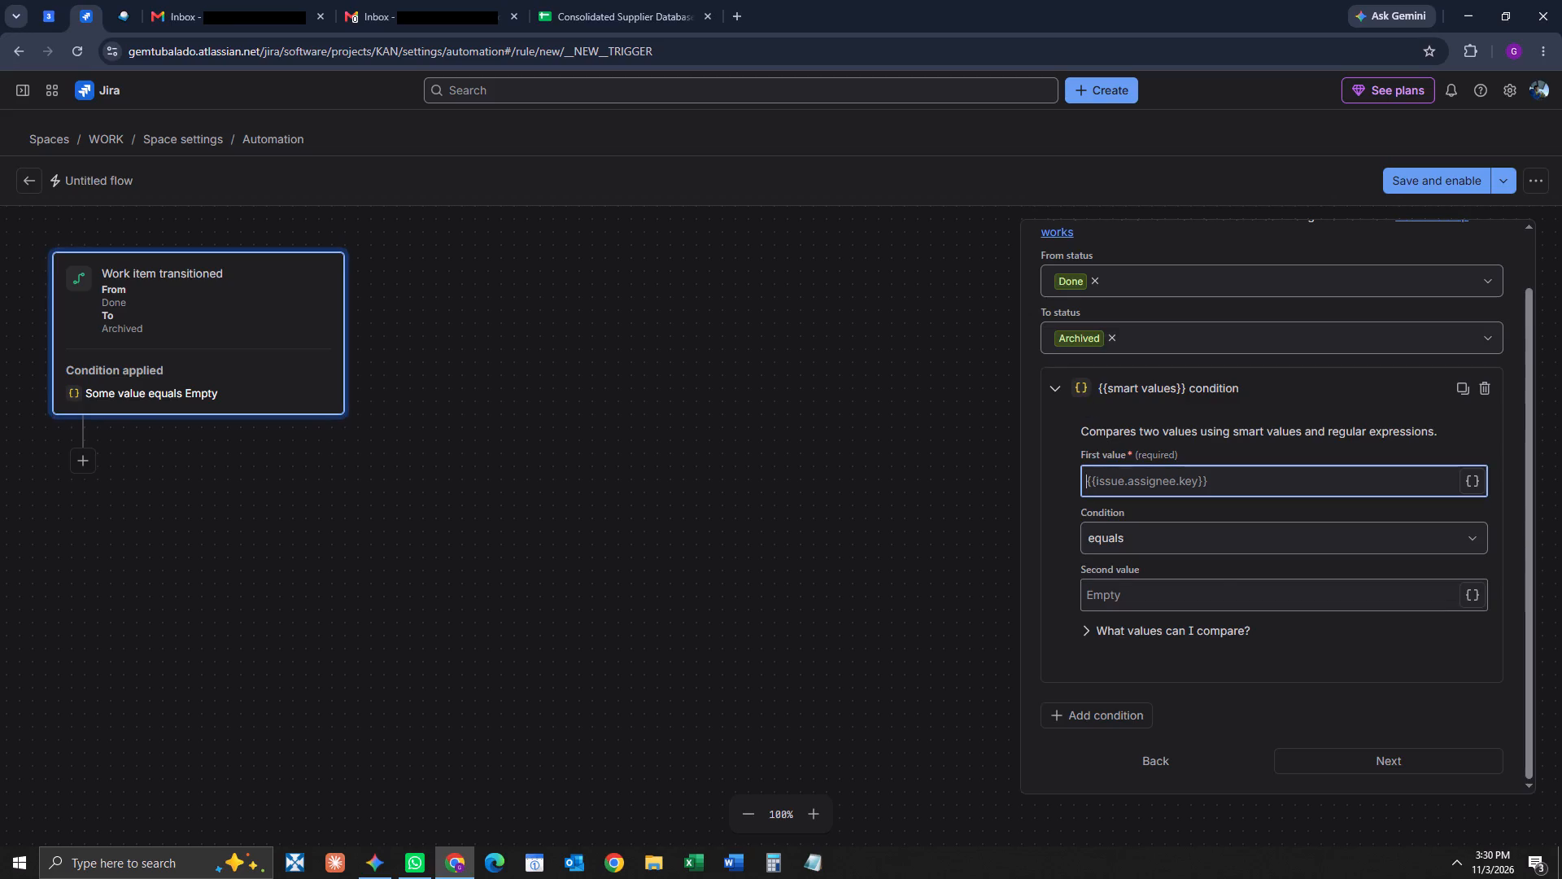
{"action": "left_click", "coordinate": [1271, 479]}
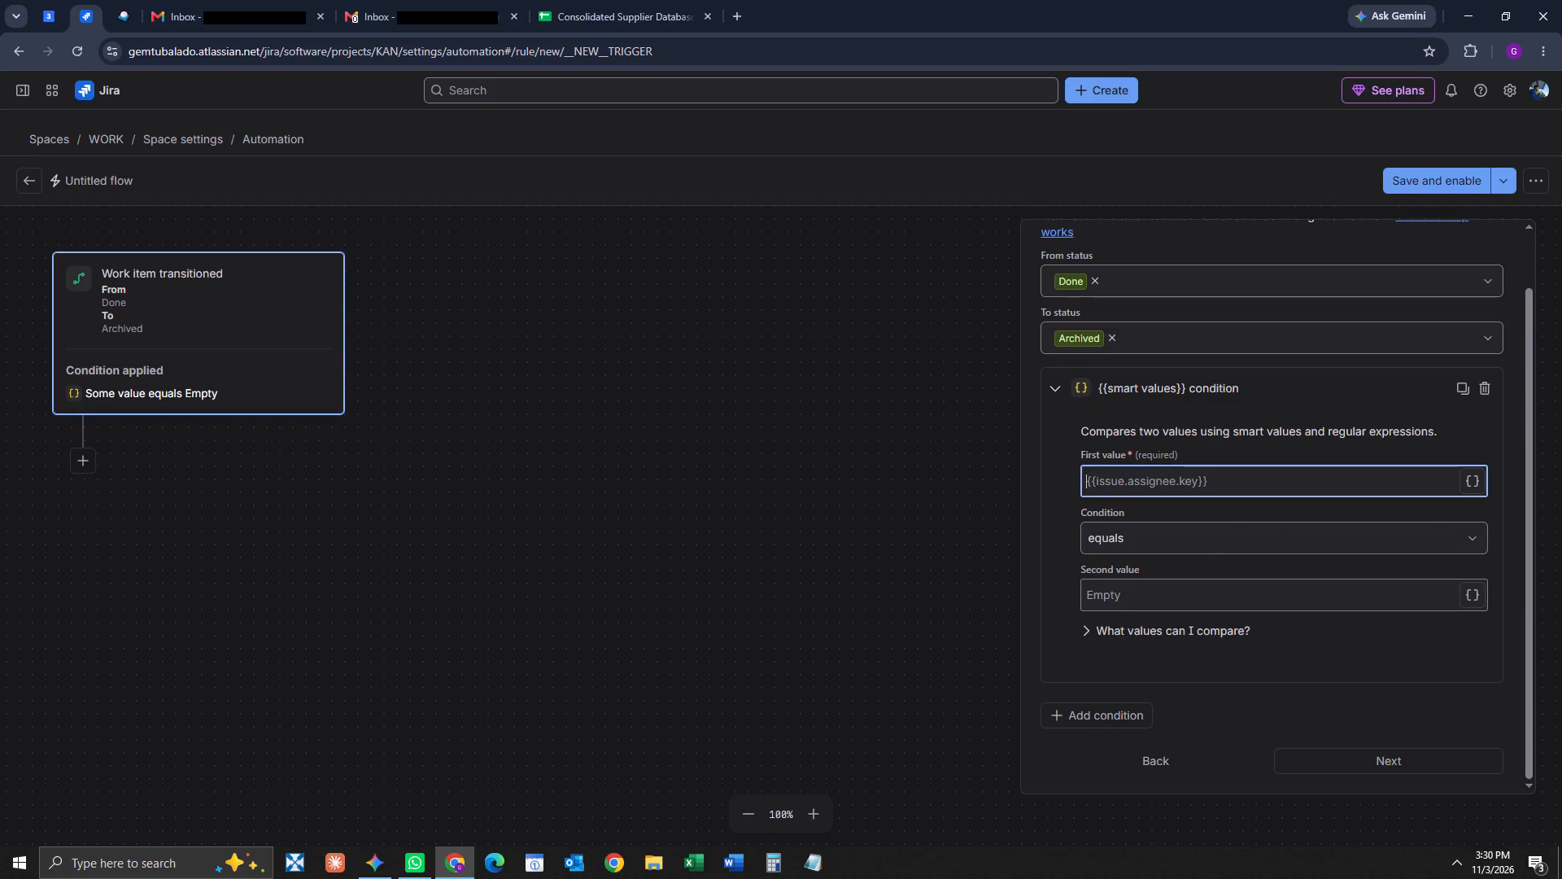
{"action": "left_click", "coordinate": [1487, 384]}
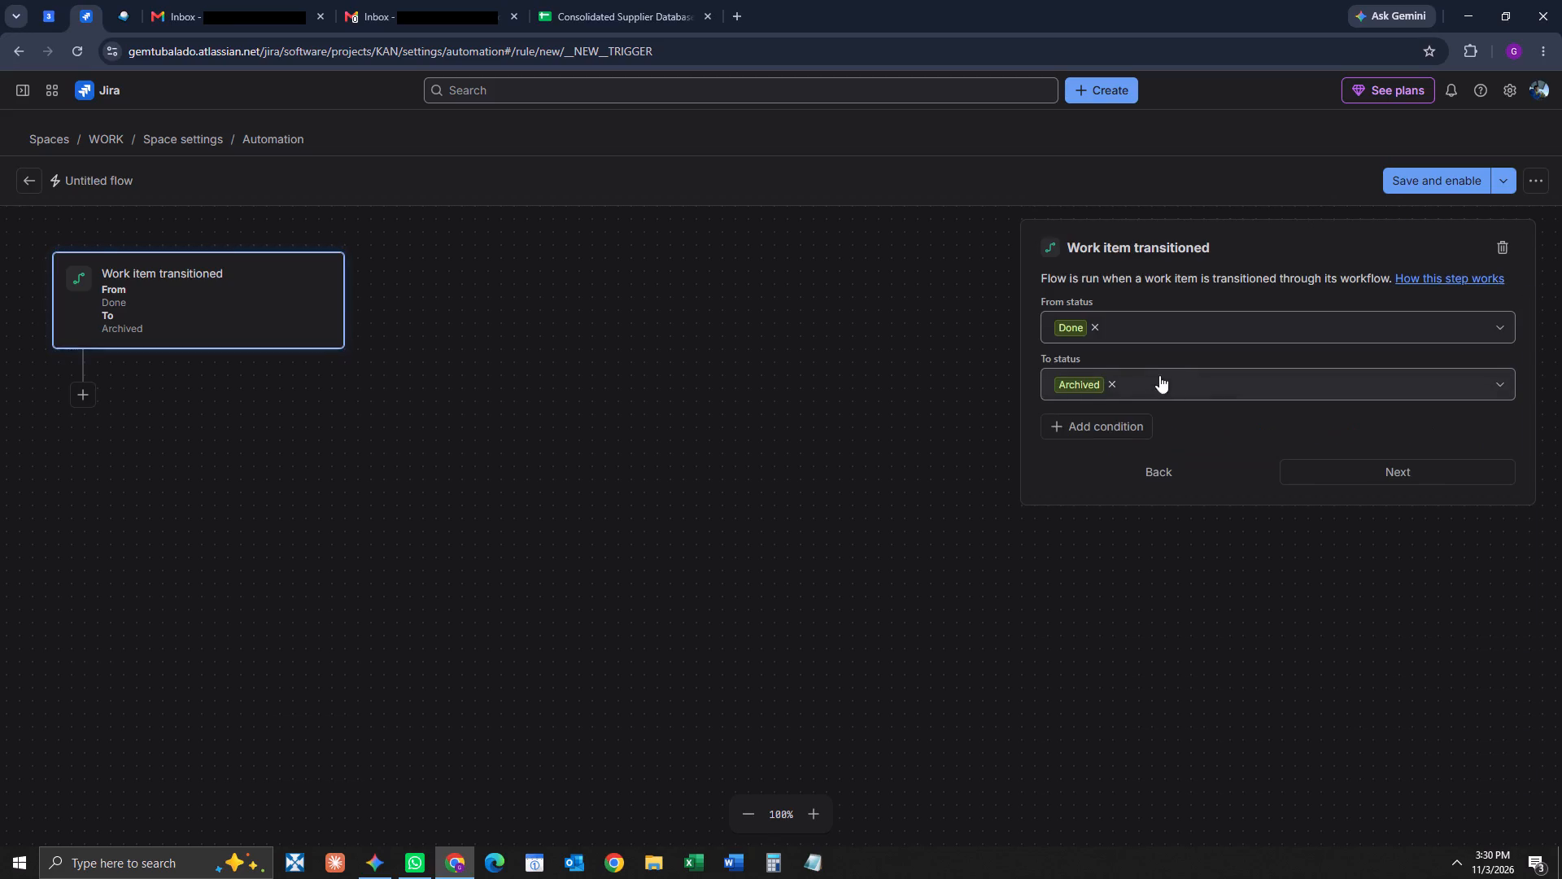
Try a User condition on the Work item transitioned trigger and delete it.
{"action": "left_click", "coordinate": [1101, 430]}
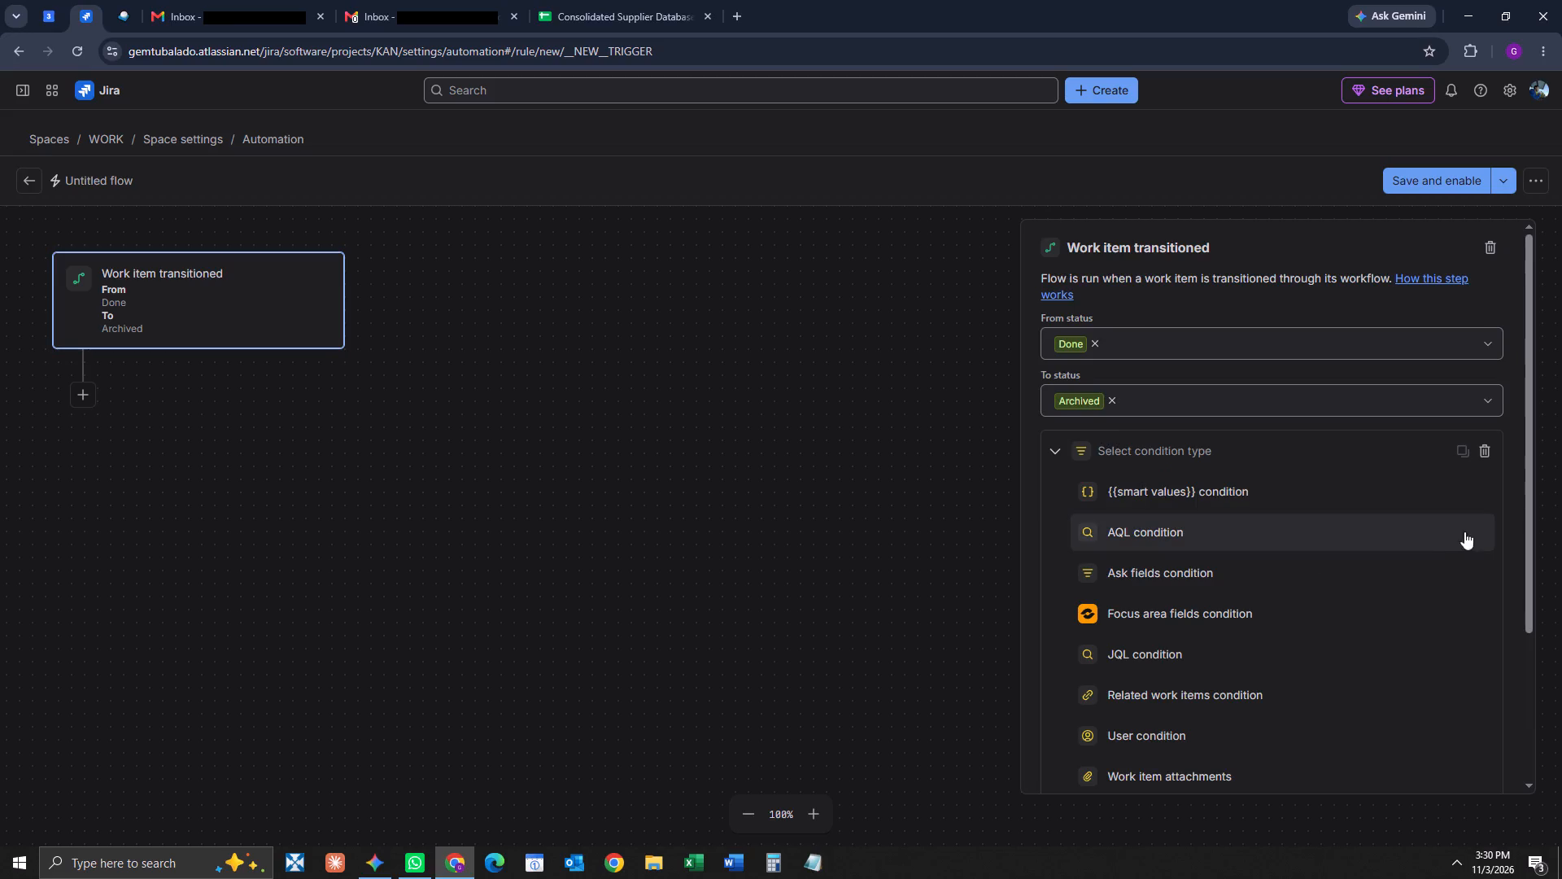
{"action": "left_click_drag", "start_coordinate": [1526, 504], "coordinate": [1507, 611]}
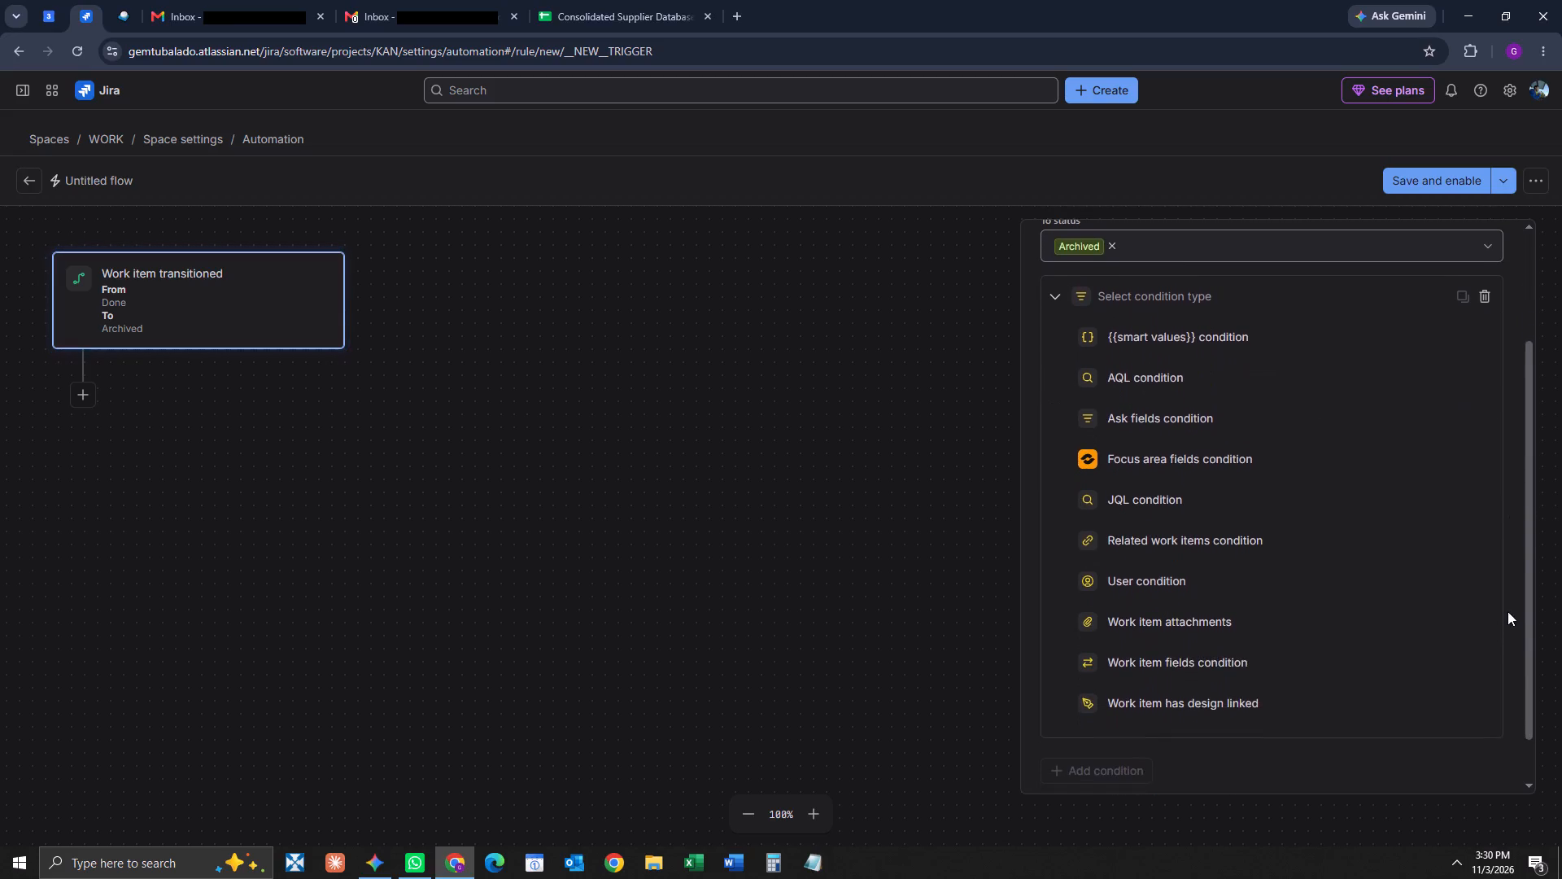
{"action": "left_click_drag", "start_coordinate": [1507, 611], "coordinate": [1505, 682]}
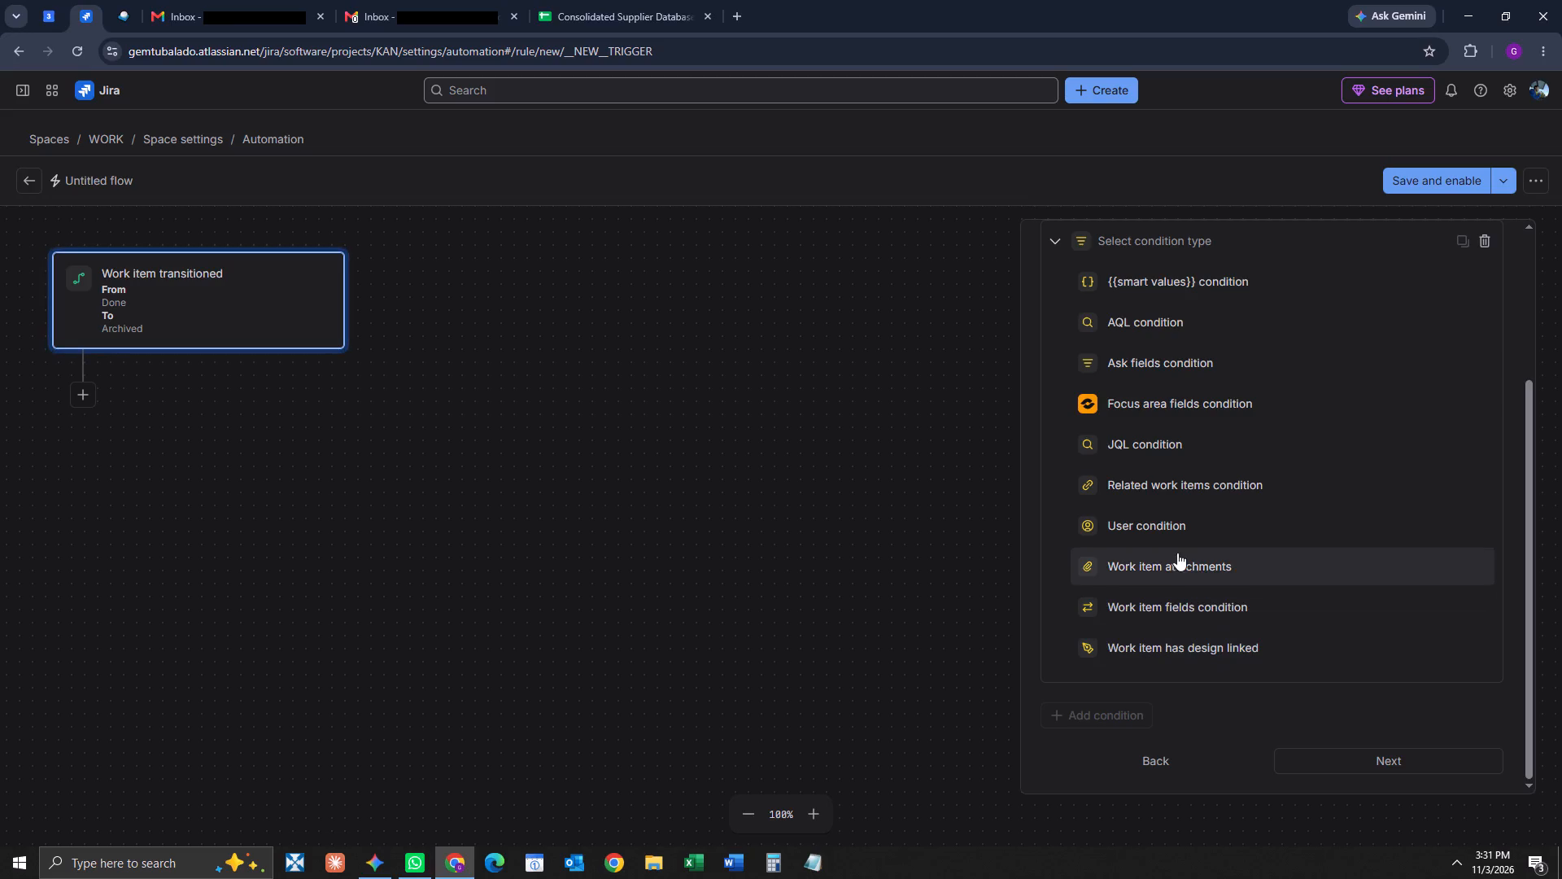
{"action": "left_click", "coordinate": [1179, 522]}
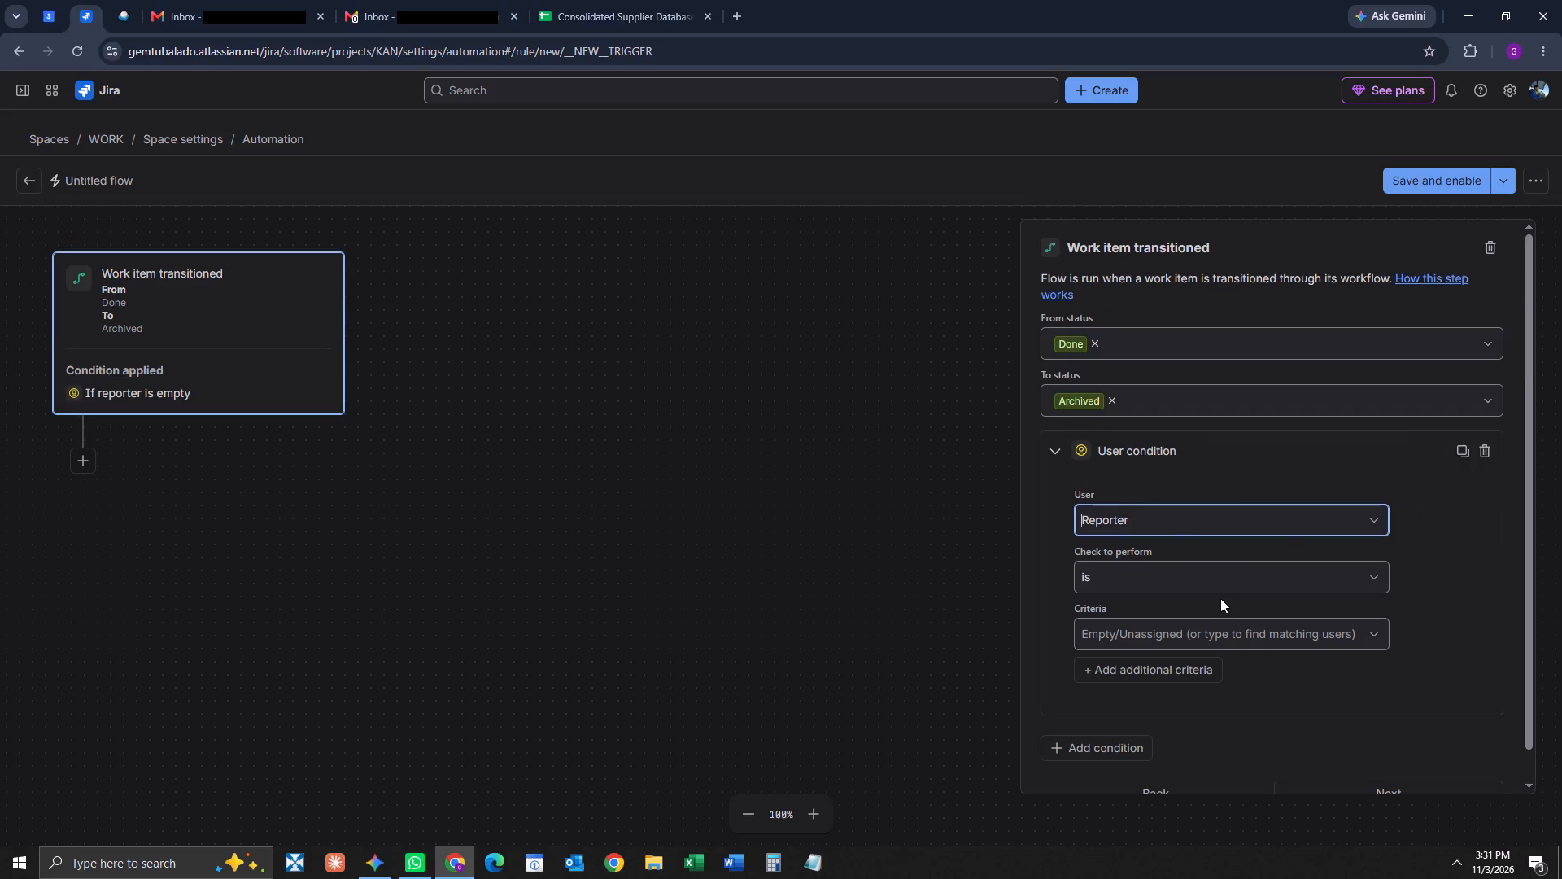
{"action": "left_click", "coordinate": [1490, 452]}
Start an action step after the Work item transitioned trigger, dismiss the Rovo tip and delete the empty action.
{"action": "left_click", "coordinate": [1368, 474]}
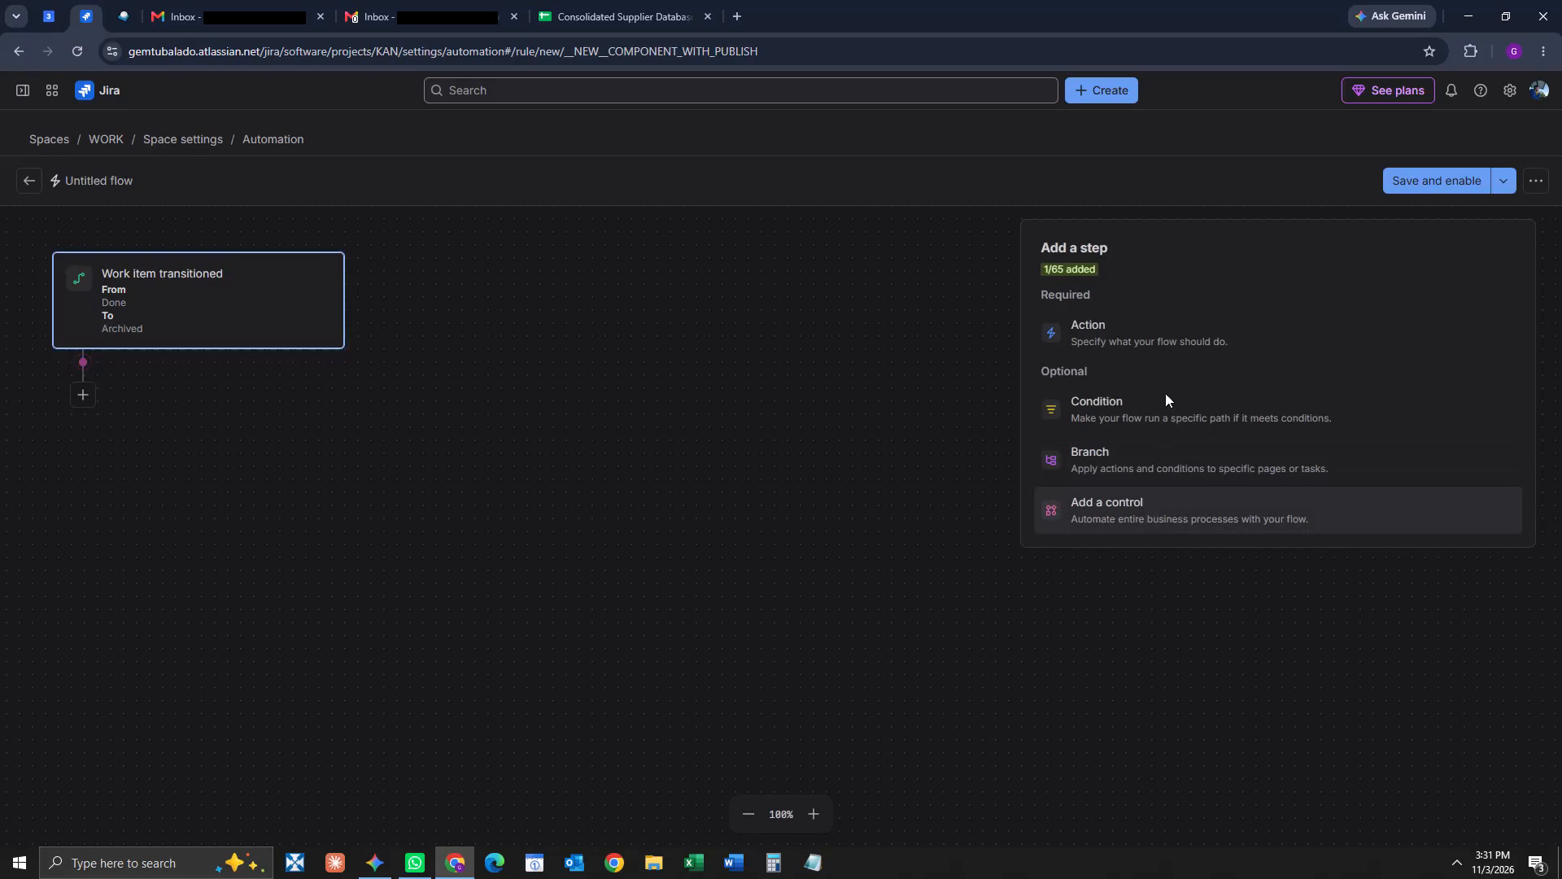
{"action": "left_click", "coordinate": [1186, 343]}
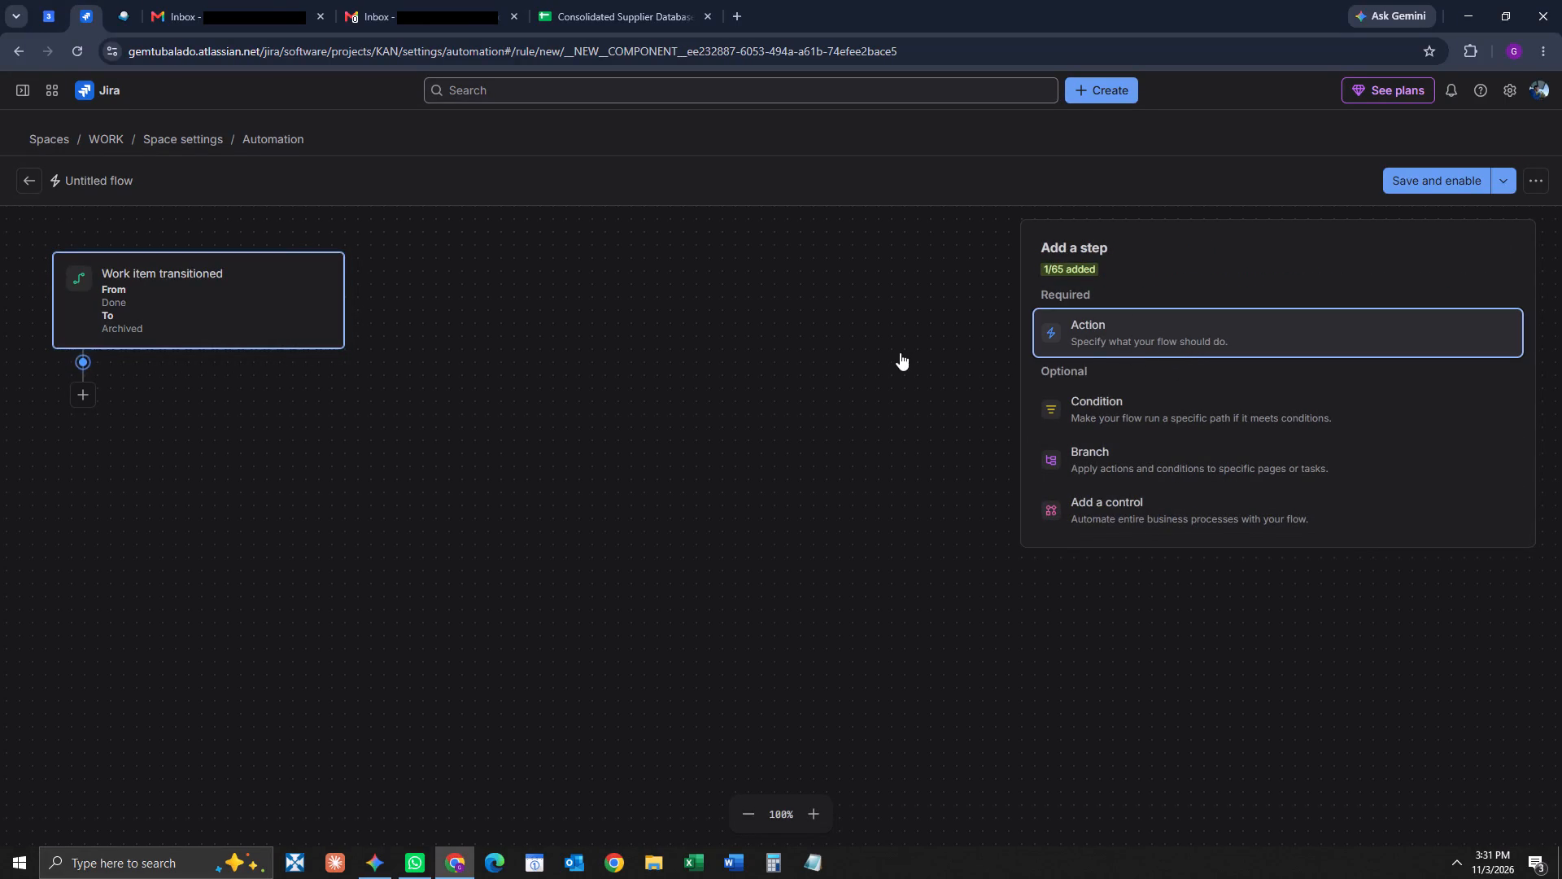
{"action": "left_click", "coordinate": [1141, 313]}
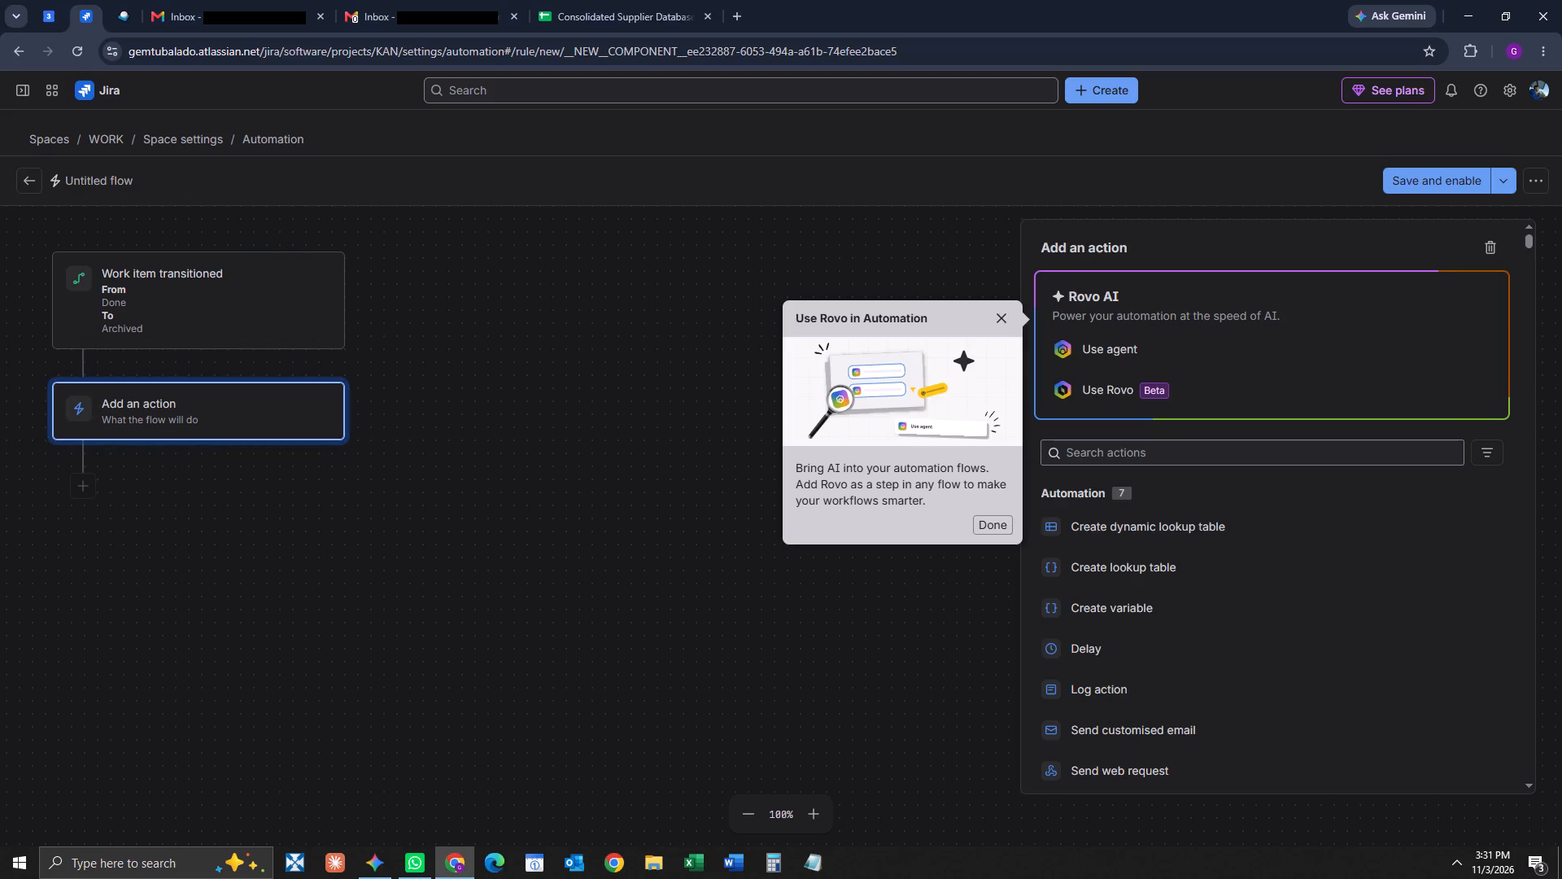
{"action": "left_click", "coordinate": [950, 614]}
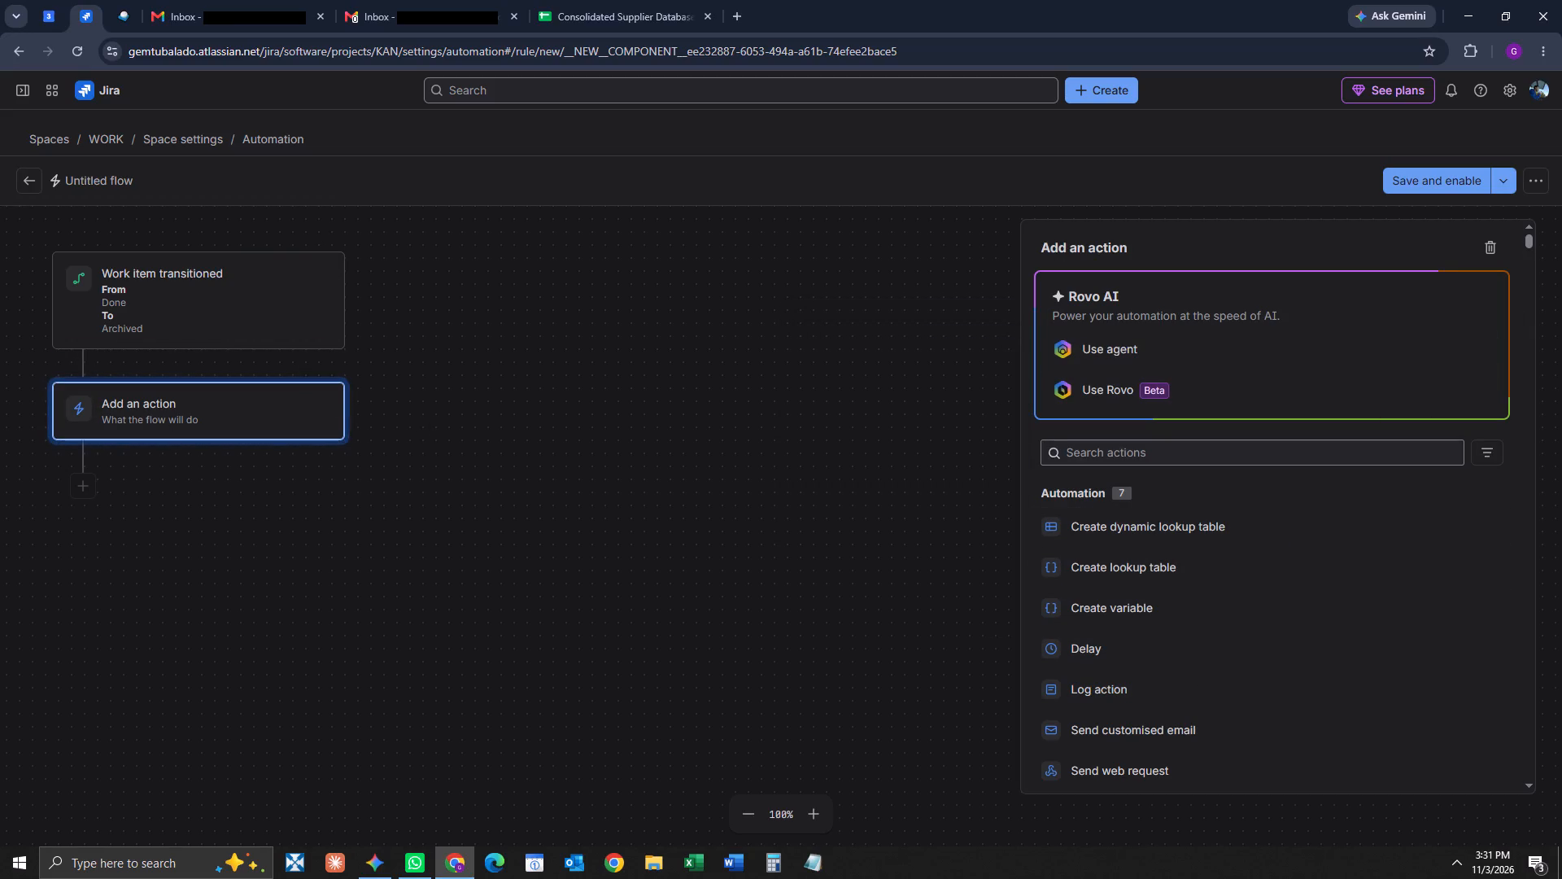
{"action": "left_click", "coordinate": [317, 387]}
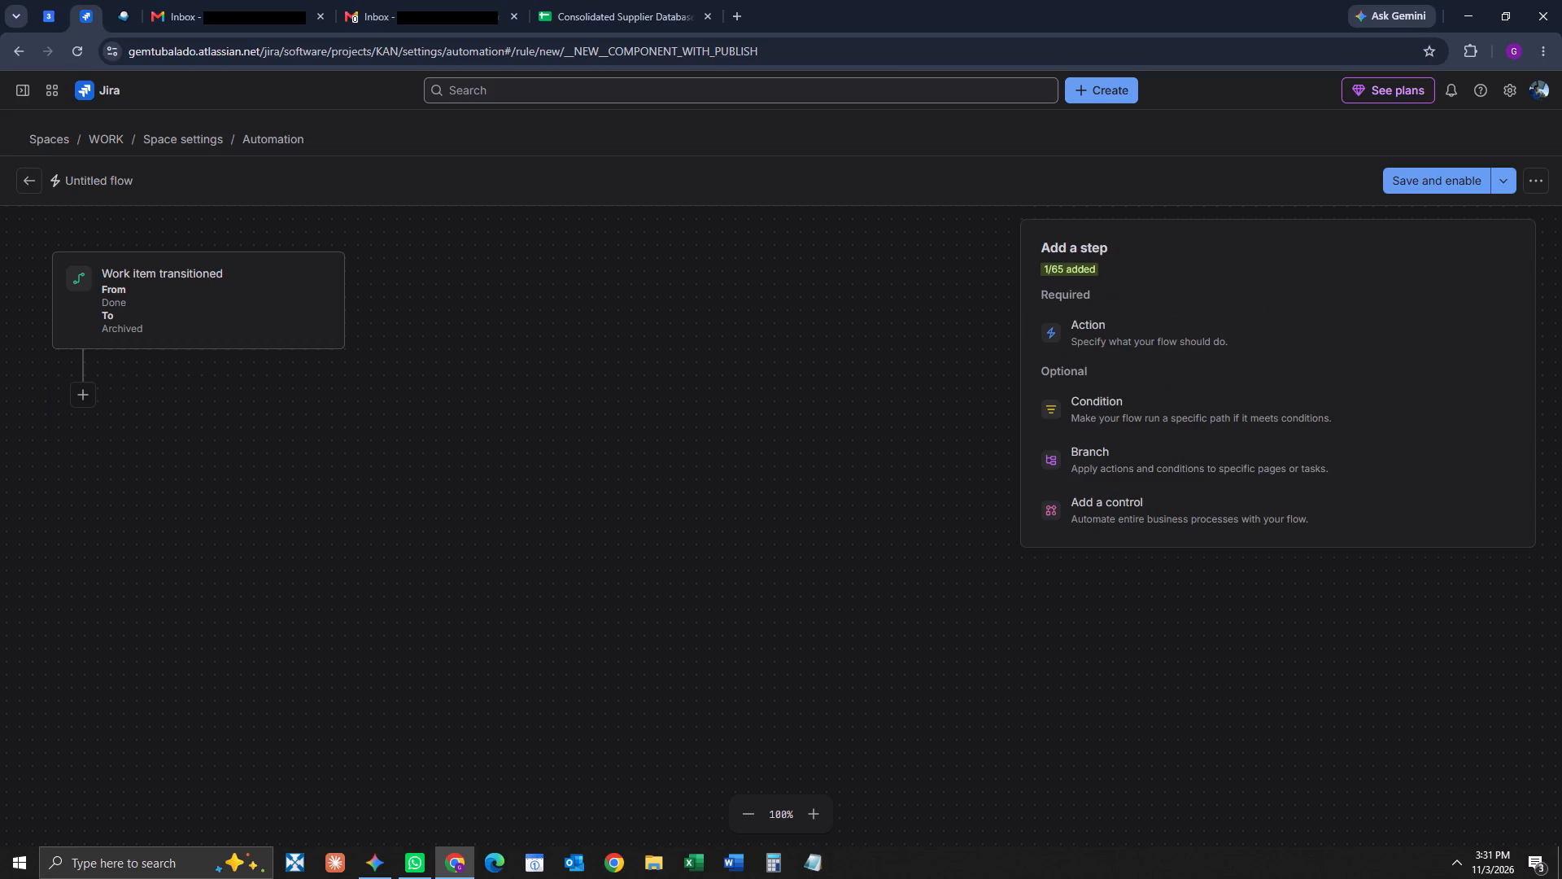
Delete the Work item transitioned trigger from the untitled flow.
{"action": "left_click", "coordinate": [160, 333]}
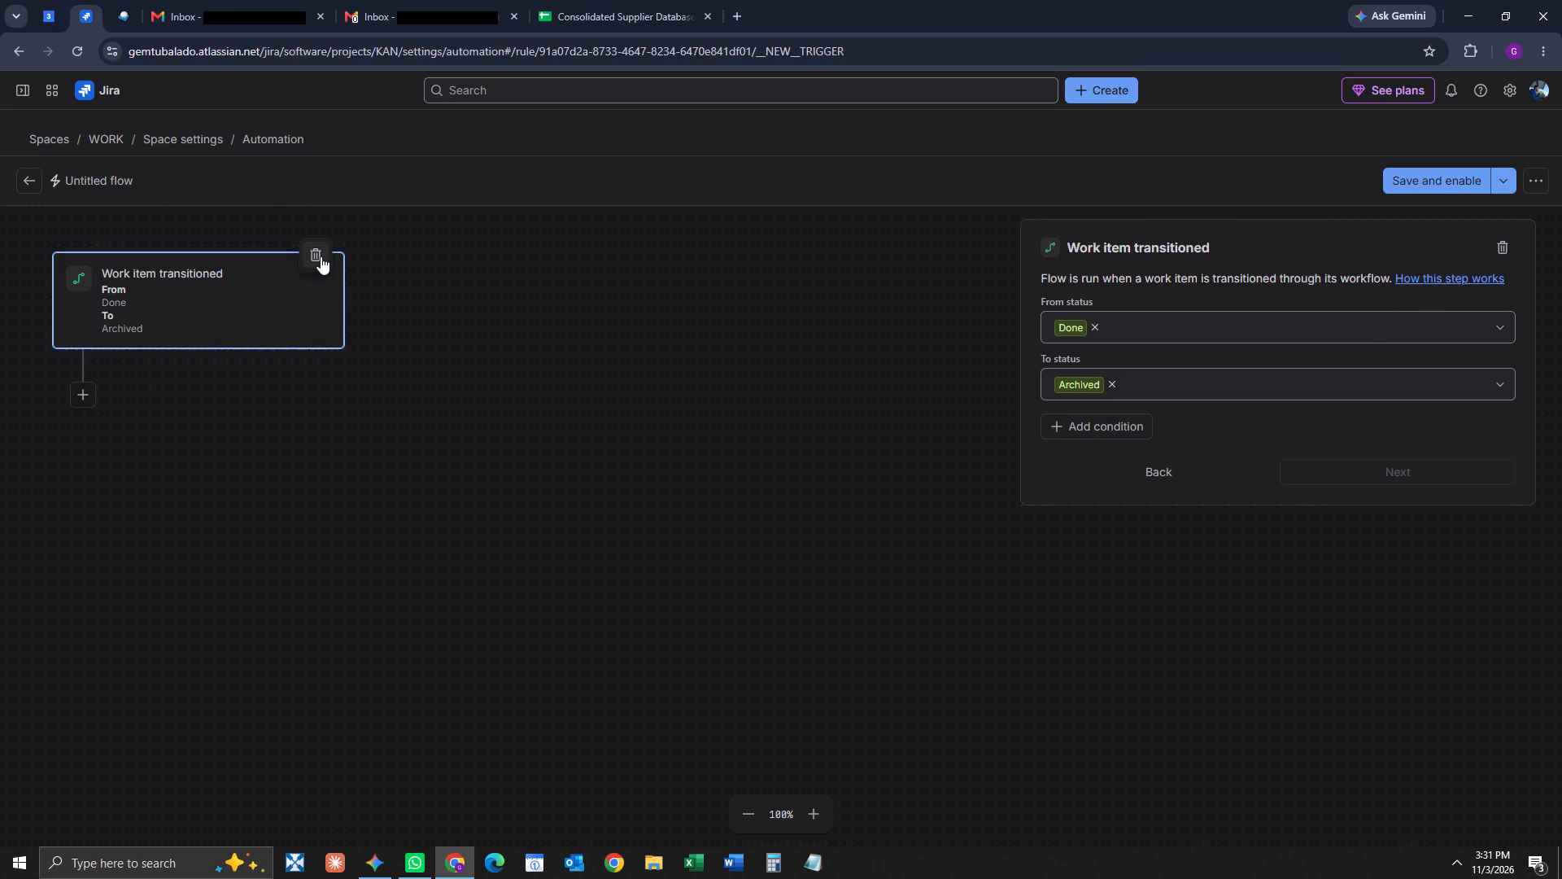
{"action": "left_click", "coordinate": [321, 256]}
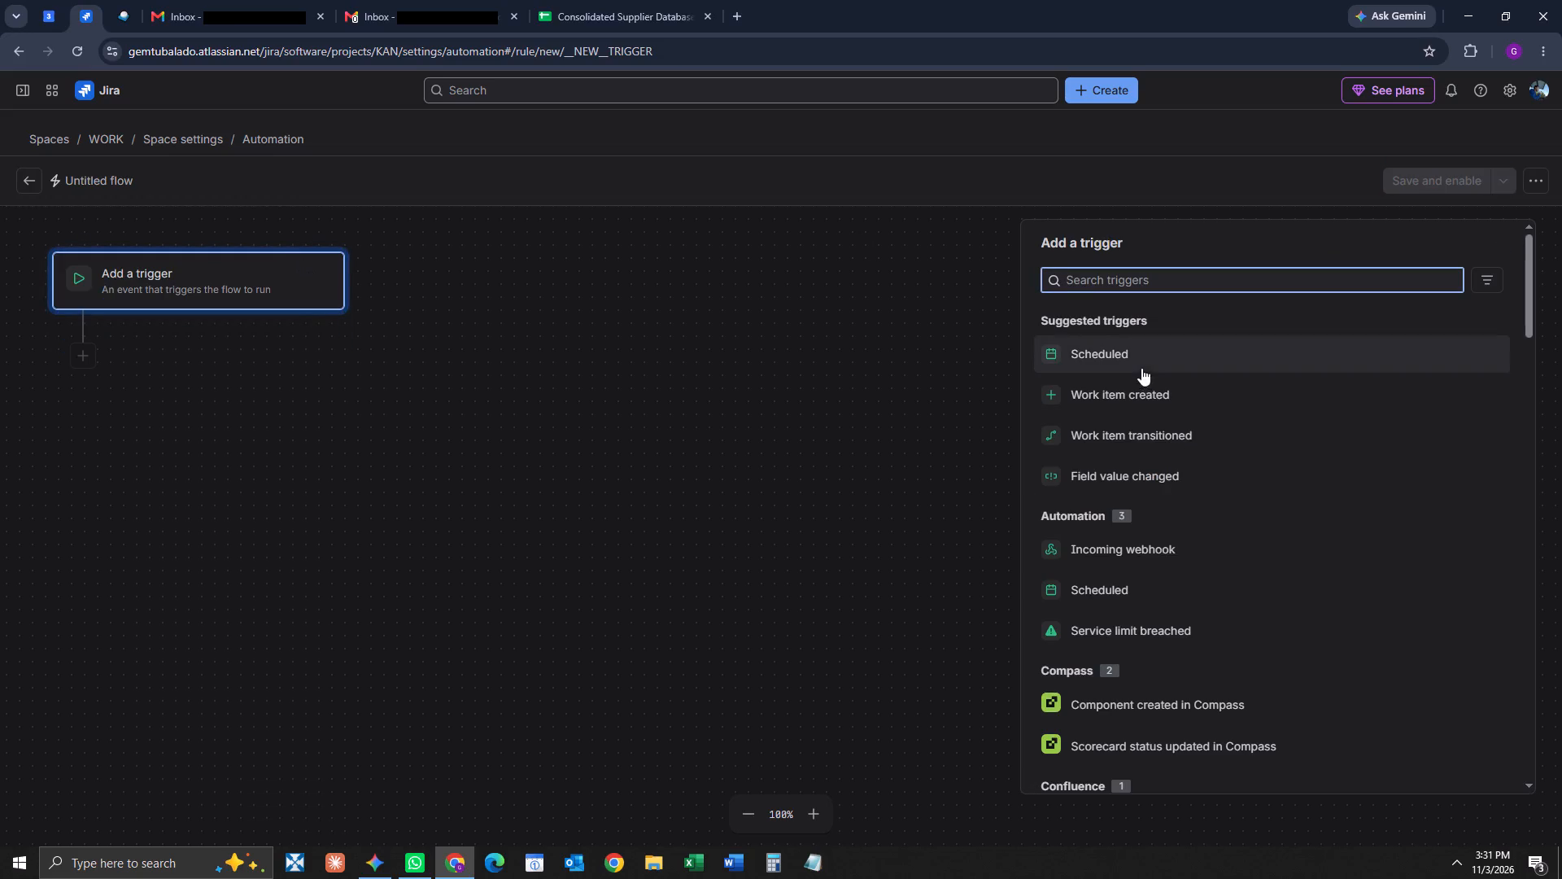
Look through the full list of available triggers for the flow.
{"action": "left_click", "coordinate": [162, 289]}
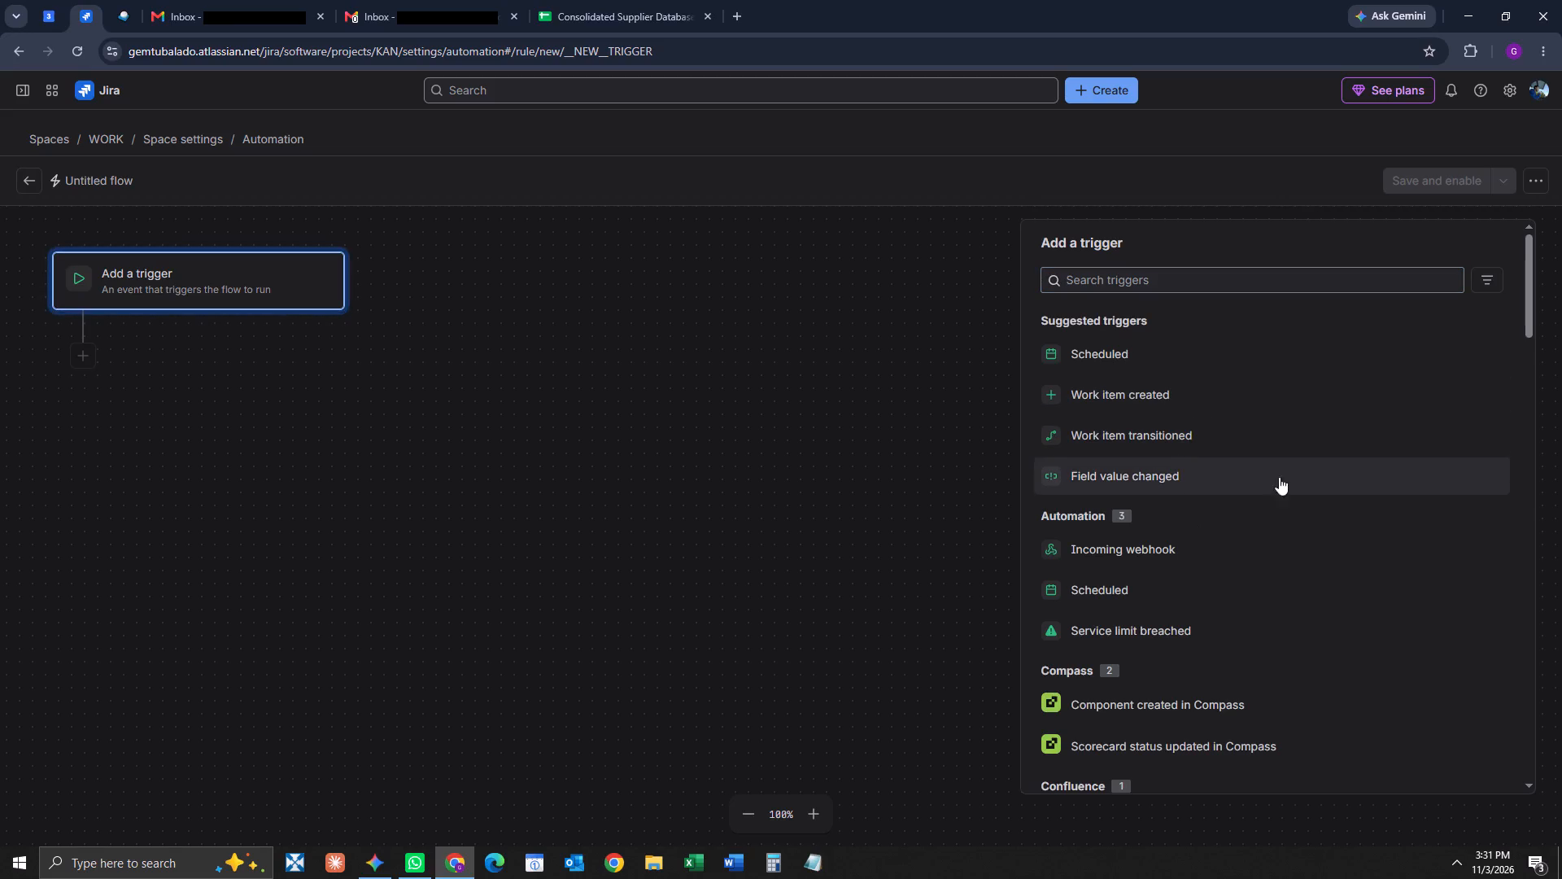
{"action": "left_click_drag", "start_coordinate": [1525, 305], "coordinate": [1525, 357]}
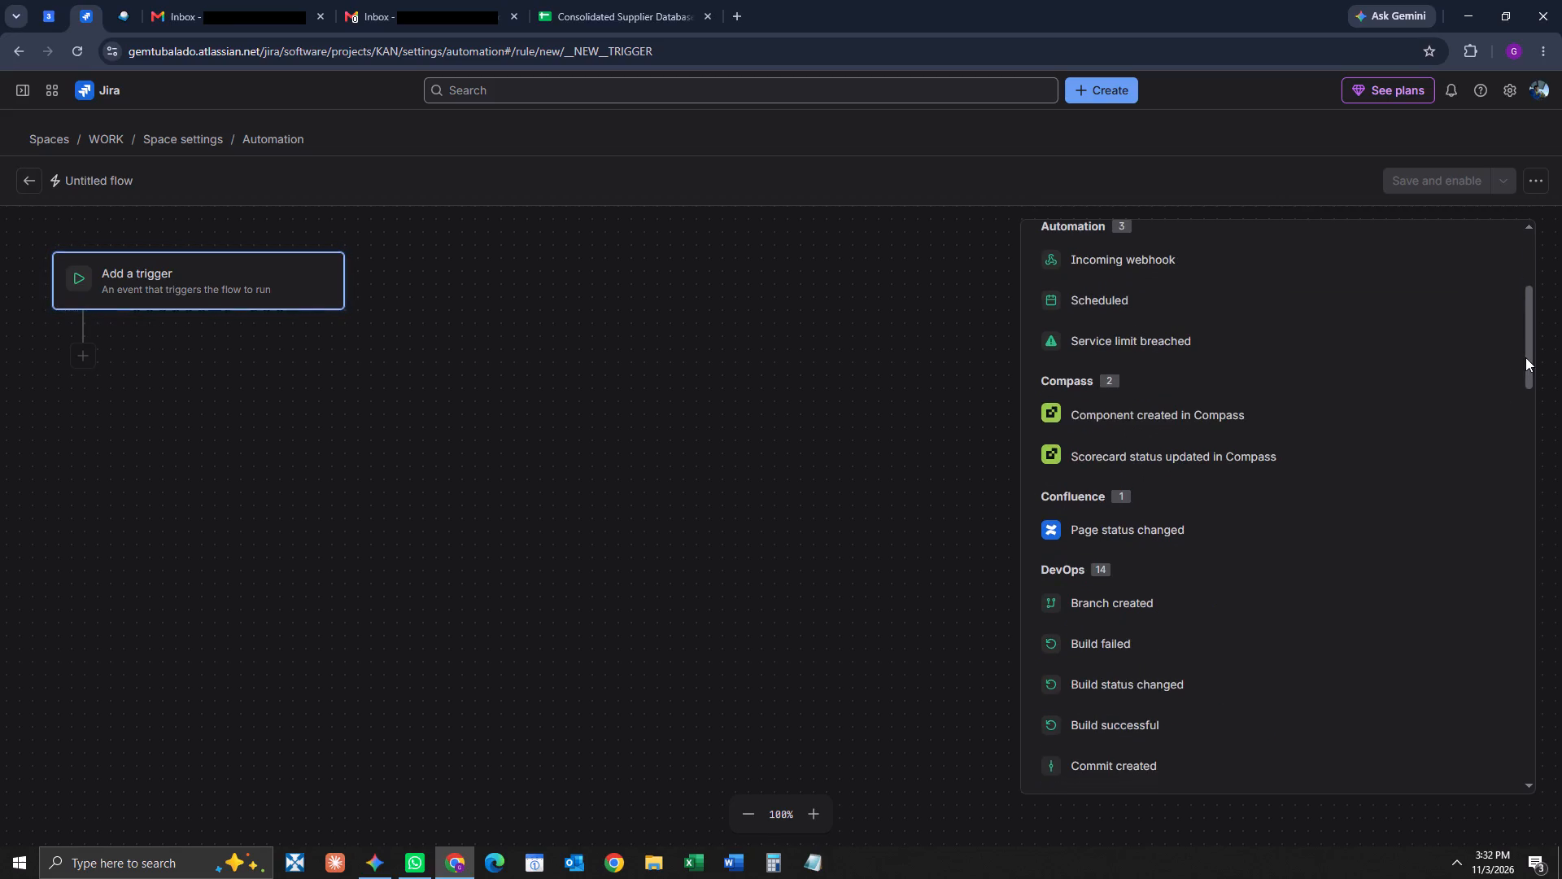
{"action": "left_click_drag", "start_coordinate": [1525, 357], "coordinate": [1537, 551]}
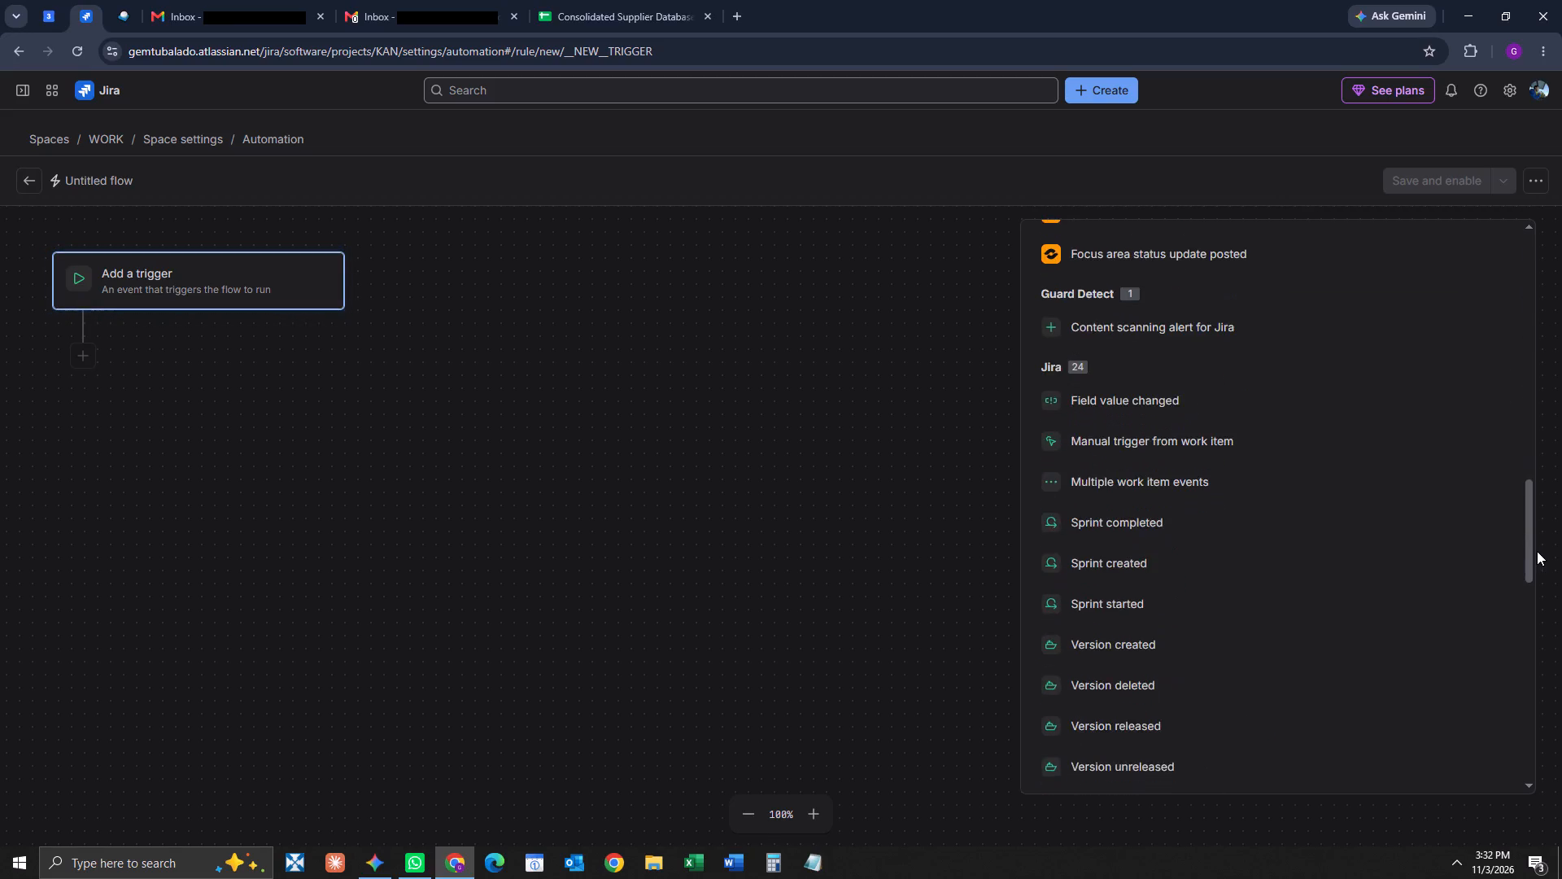
{"action": "left_click_drag", "start_coordinate": [1537, 551], "coordinate": [1553, 758]}
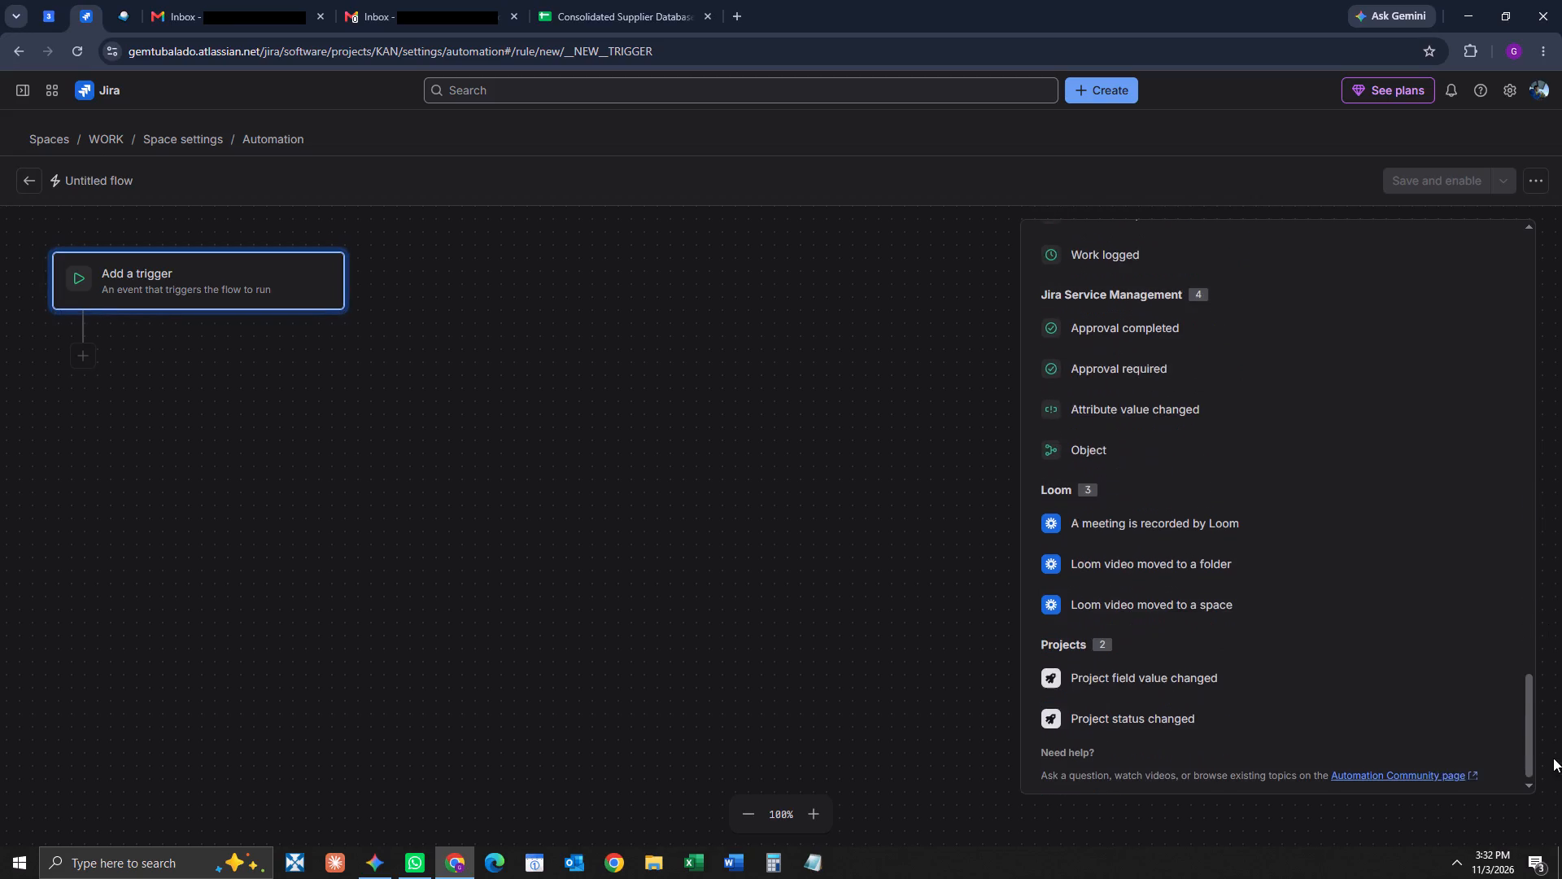
{"action": "left_click_drag", "start_coordinate": [1553, 758], "coordinate": [1561, 252]}
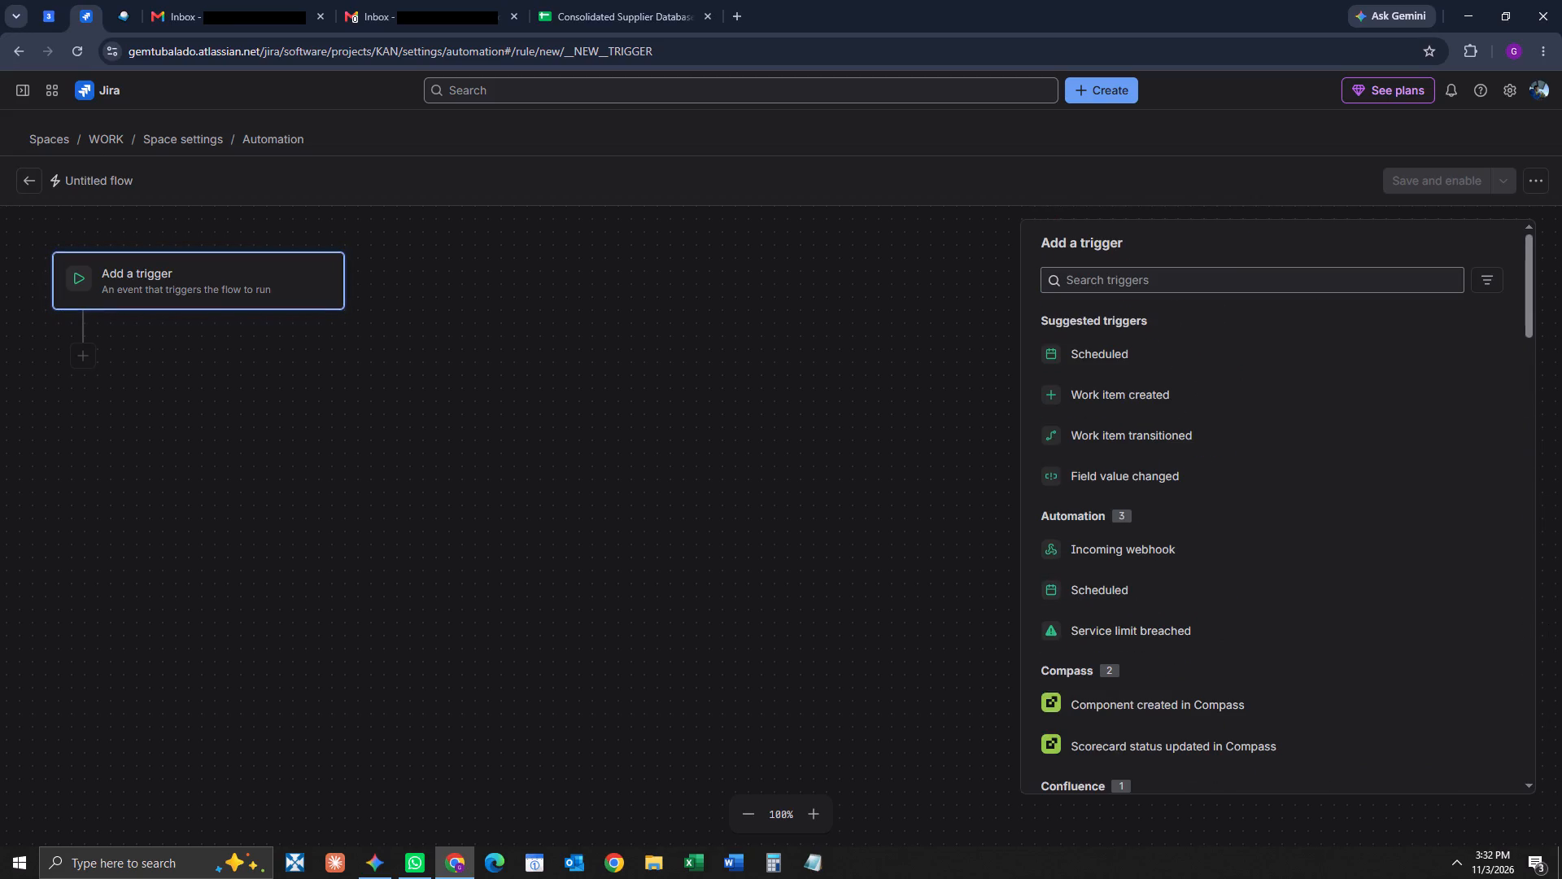
Search the available triggers for "date", for "time", and for "date" again.
{"action": "left_click", "coordinate": [1246, 280]}
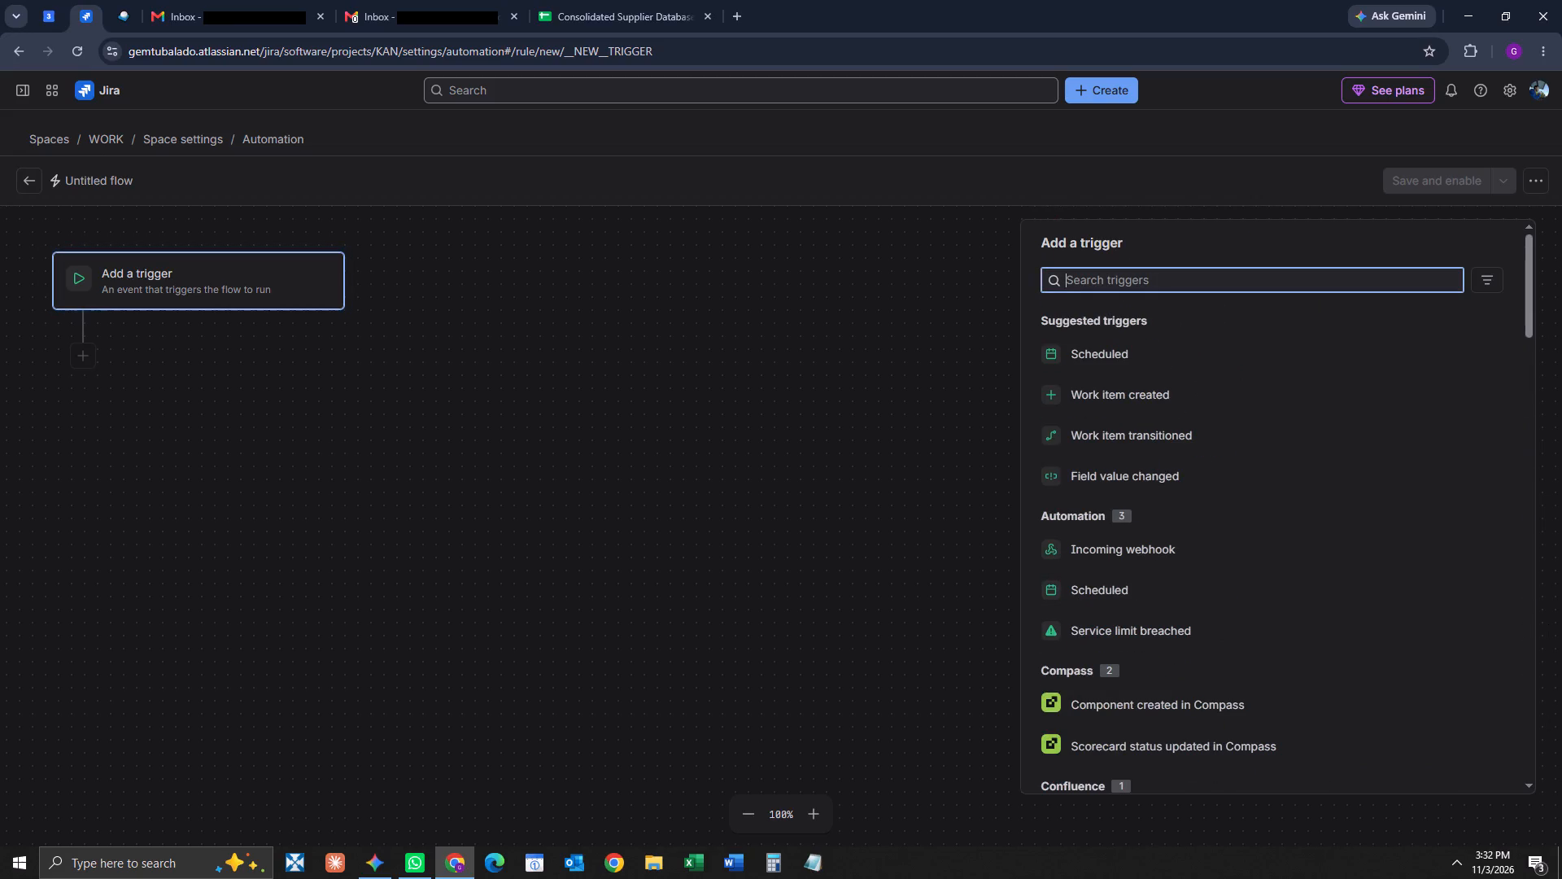
{"action": "type", "text": "date"}
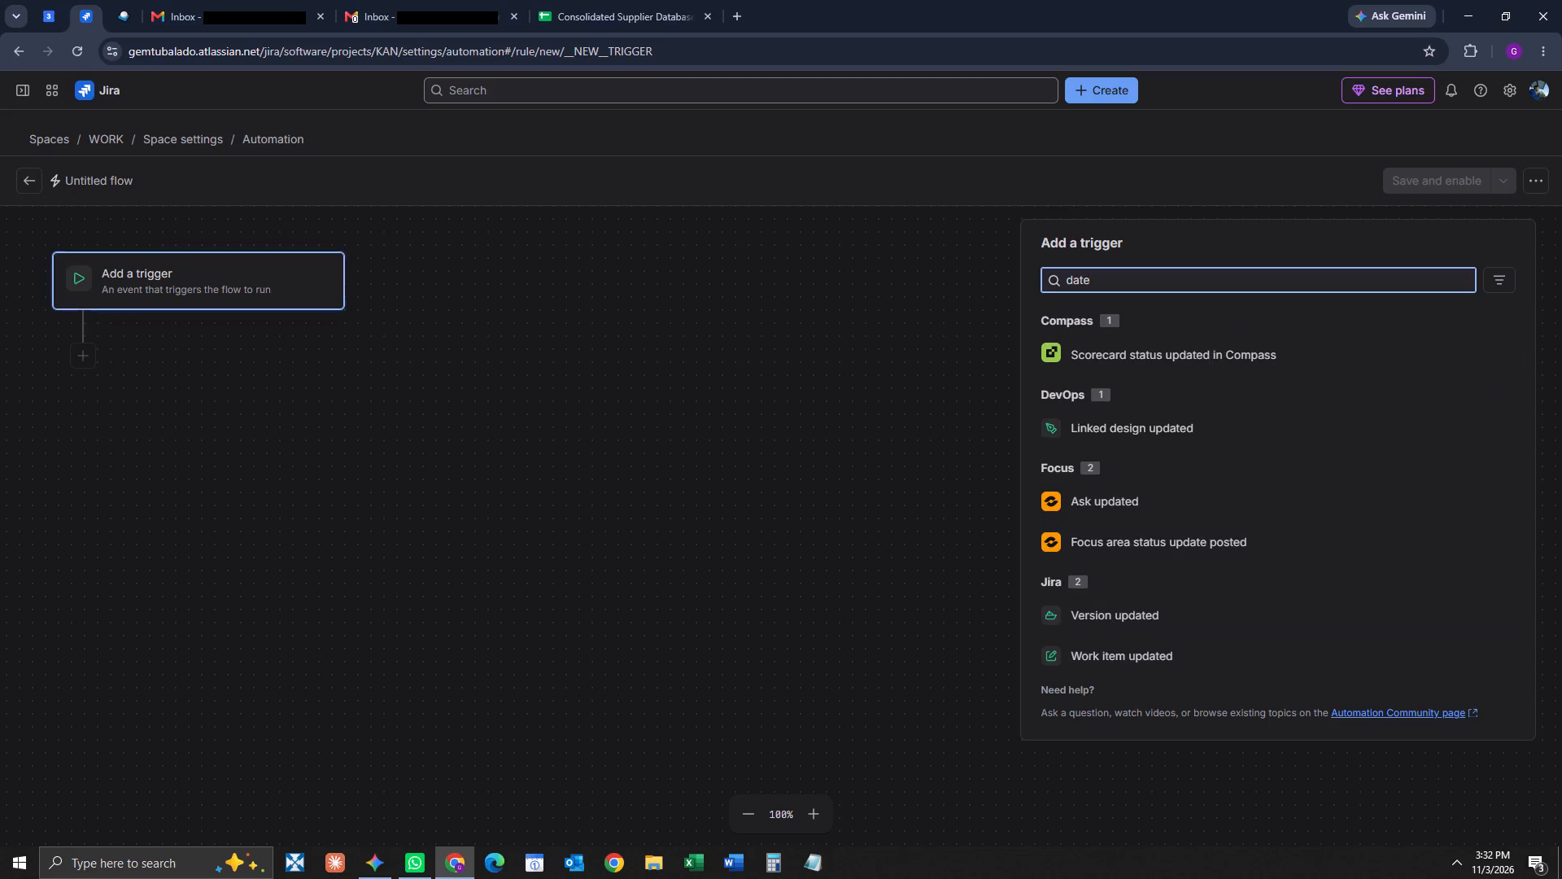
{"action": "left_click_drag", "start_coordinate": [1119, 282], "coordinate": [1065, 278]}
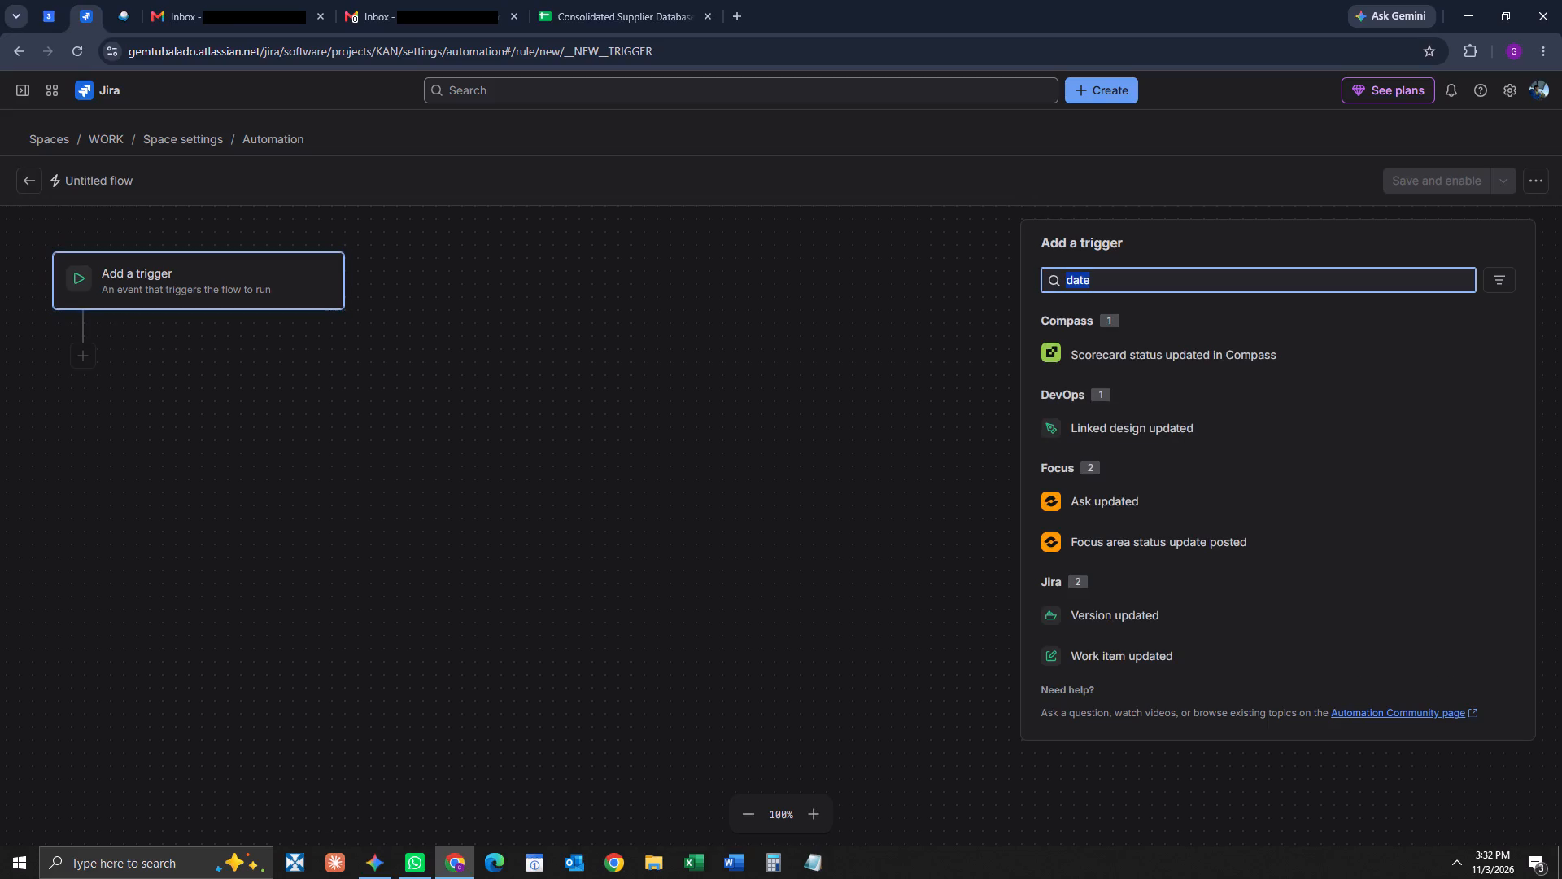
{"action": "left_click_drag", "start_coordinate": [1065, 278], "coordinate": [1059, 278]}
{"action": "type", "text": "time"}
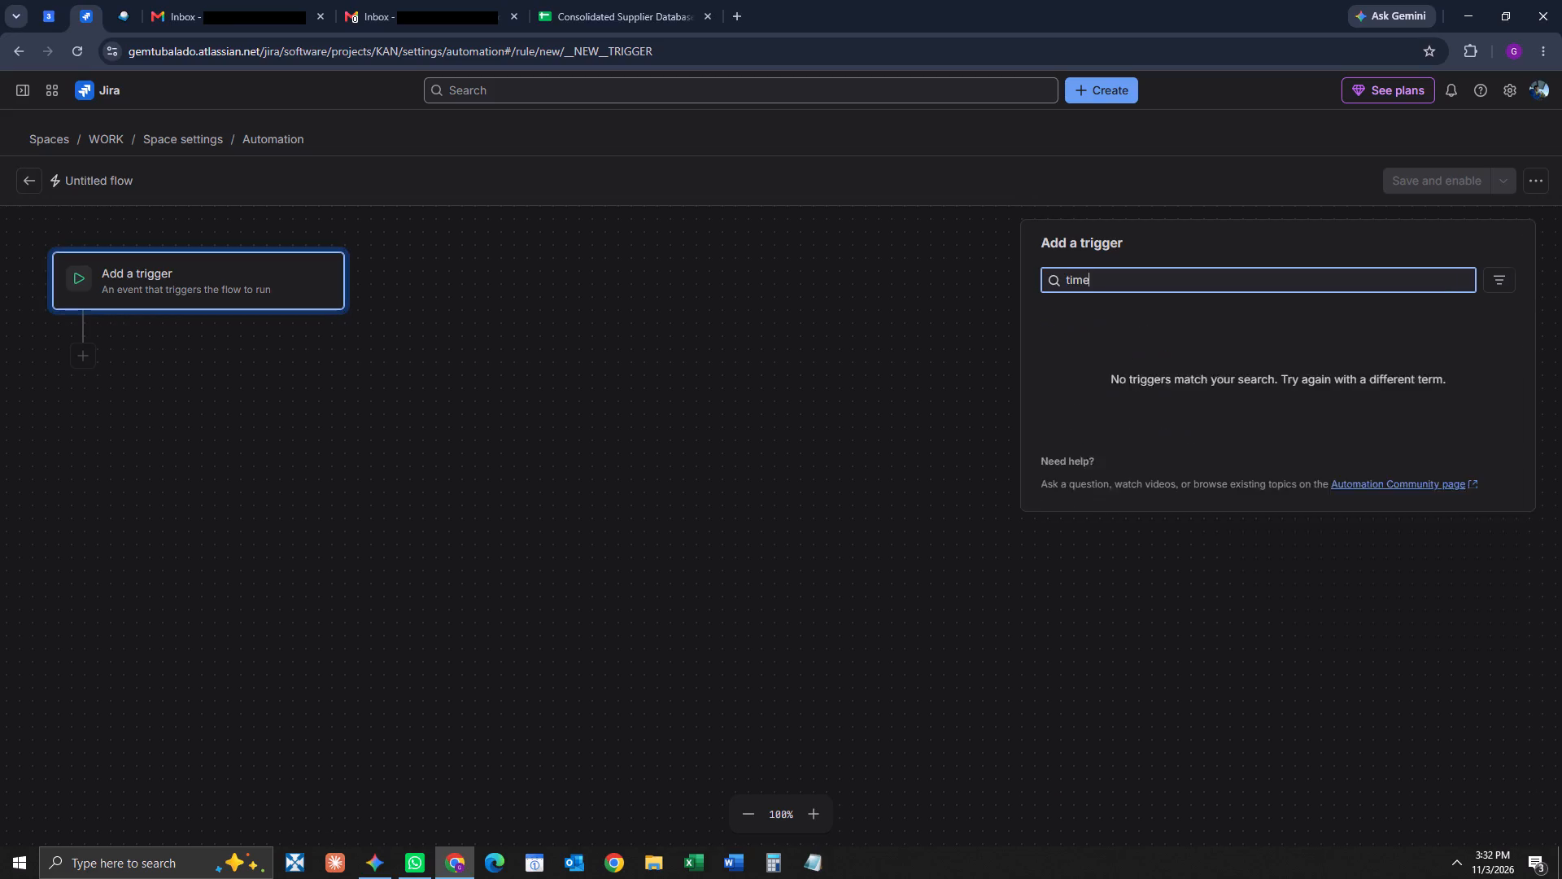
{"action": "key", "text": "BackSpace"}
{"action": "key", "text": "BackSpace"}
{"action": "key", "text": "BackSpace"}
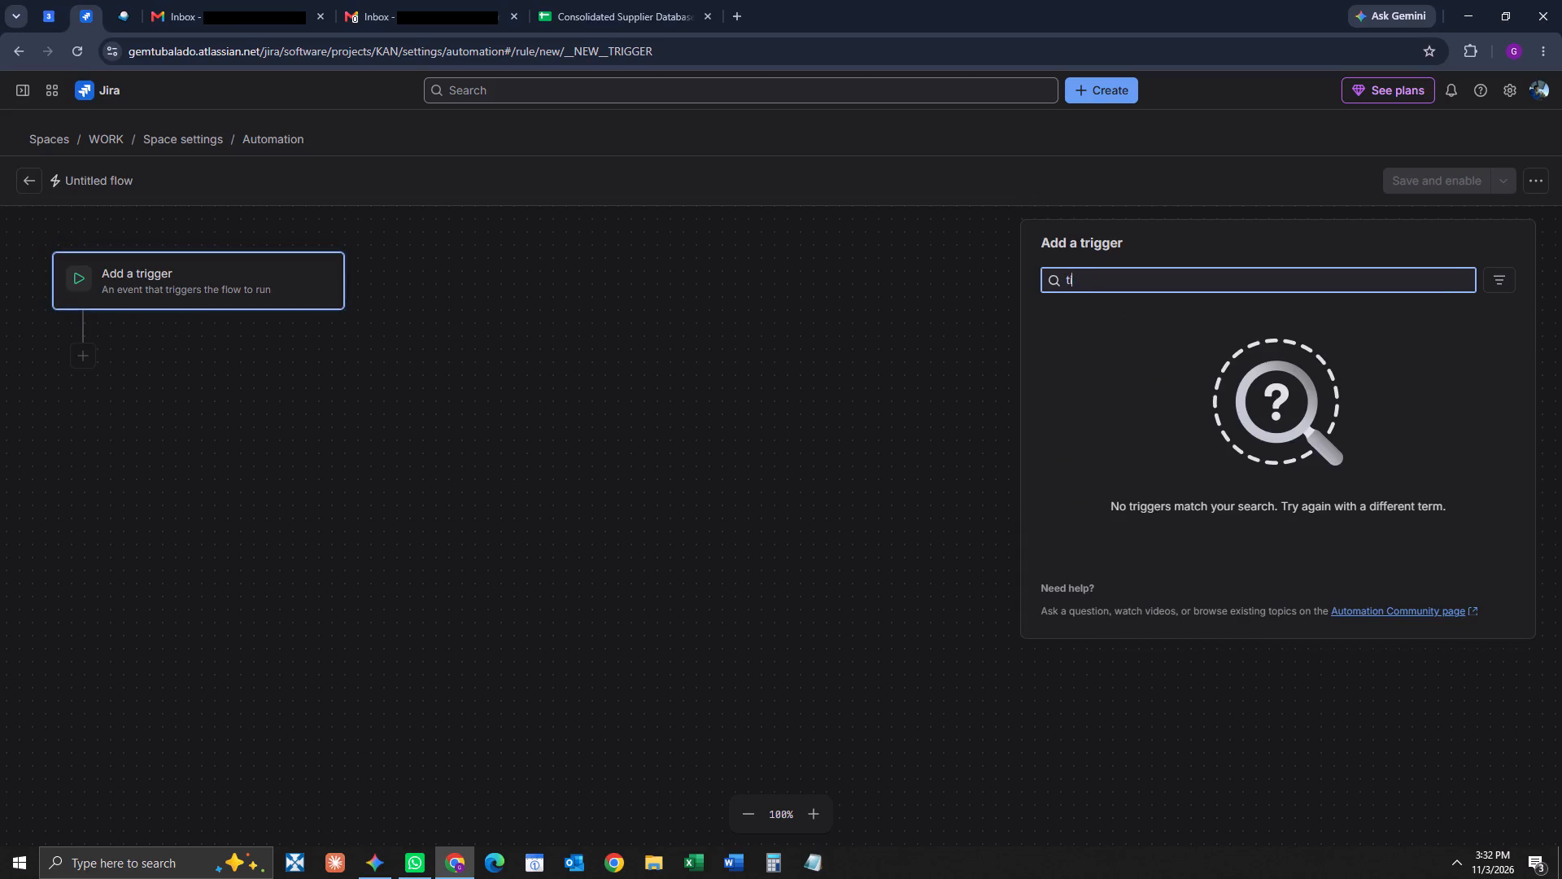
{"action": "key", "text": "BackSpace"}
{"action": "type", "text": "date"}
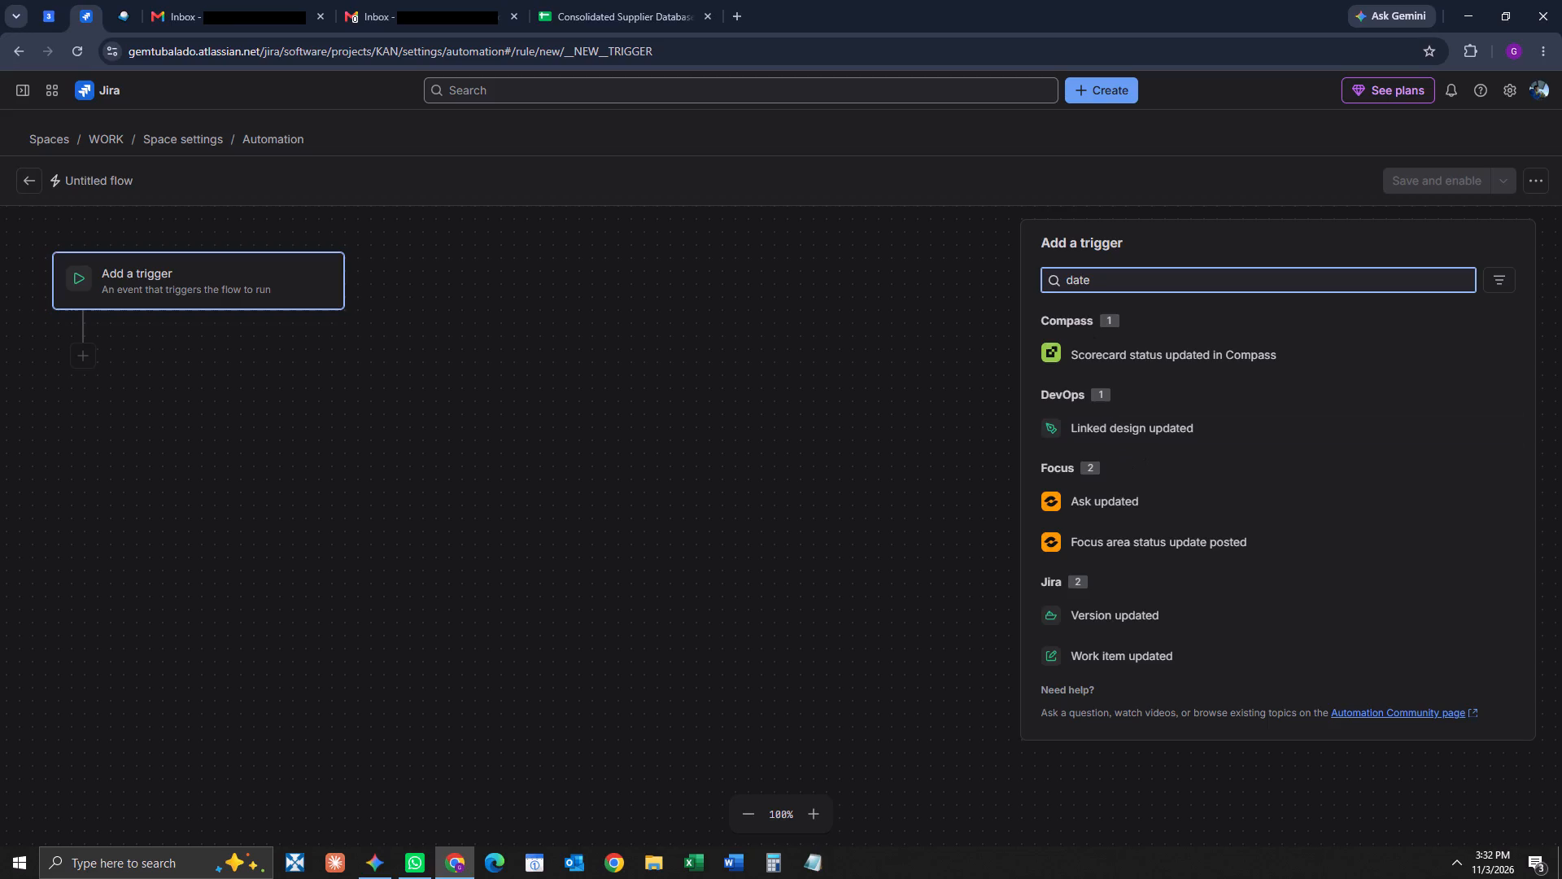
Examine the product filter options for the triggers and clear the "date" search.
{"action": "left_click", "coordinate": [1499, 279]}
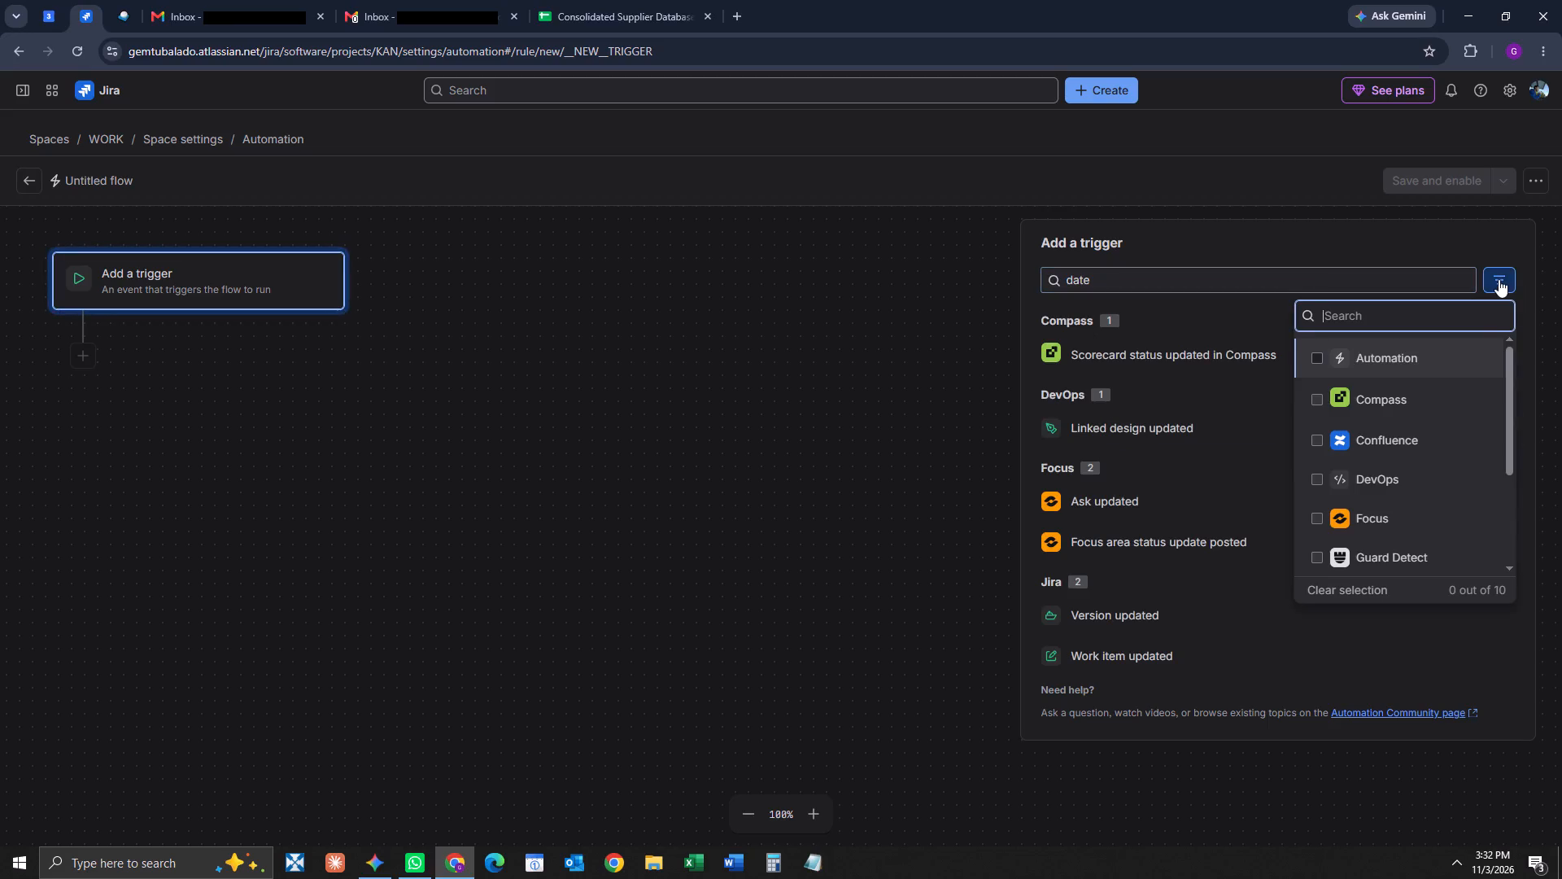
{"action": "left_click_drag", "start_coordinate": [1511, 366], "coordinate": [1503, 500]}
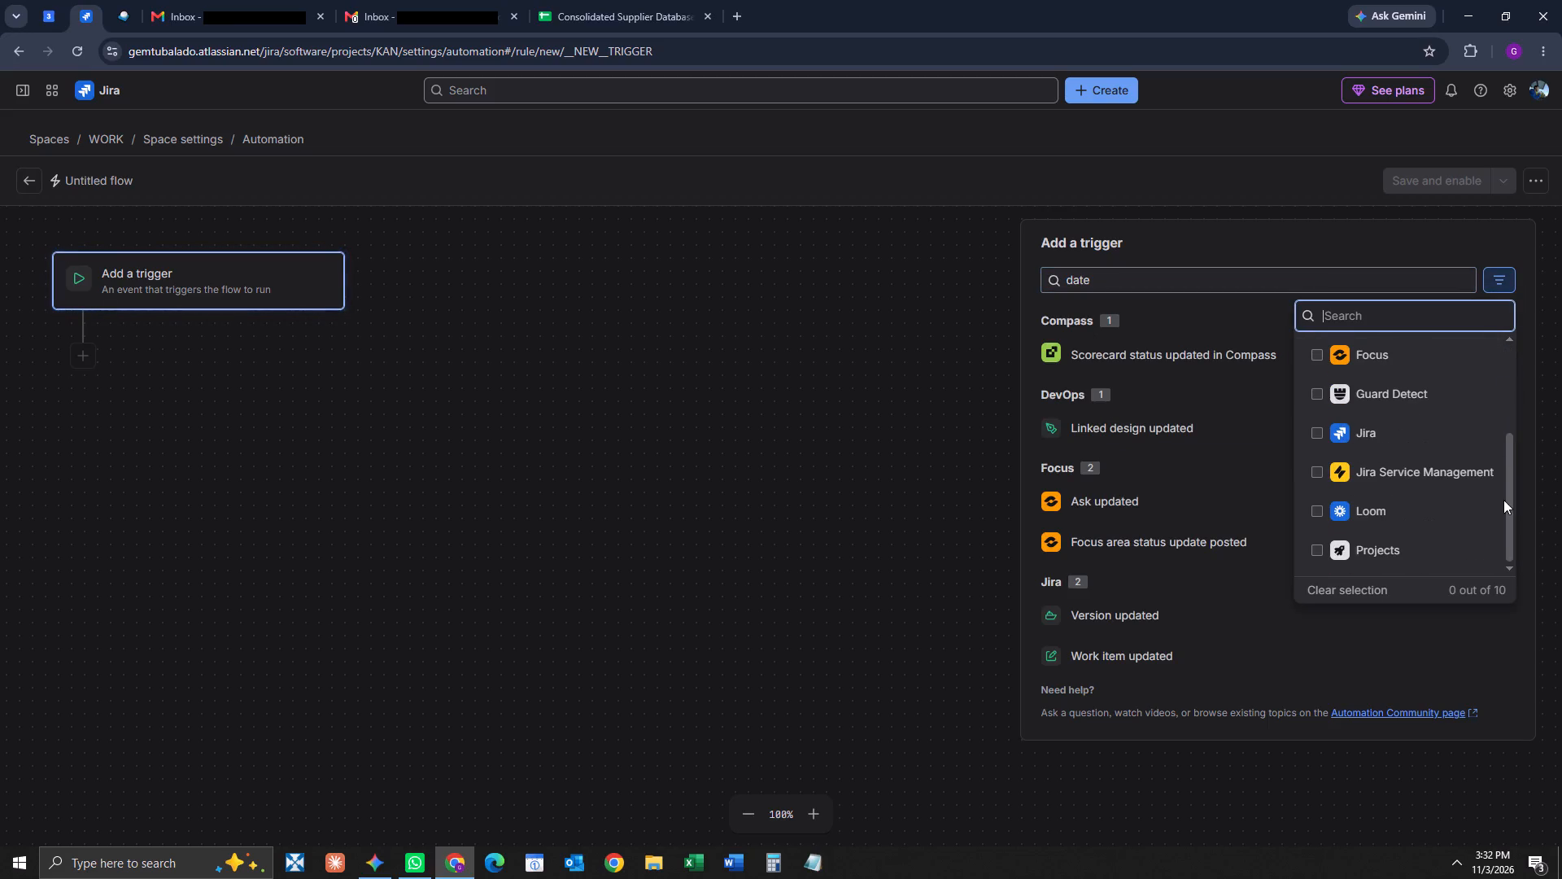
{"action": "left_click_drag", "start_coordinate": [1503, 500], "coordinate": [1512, 354]}
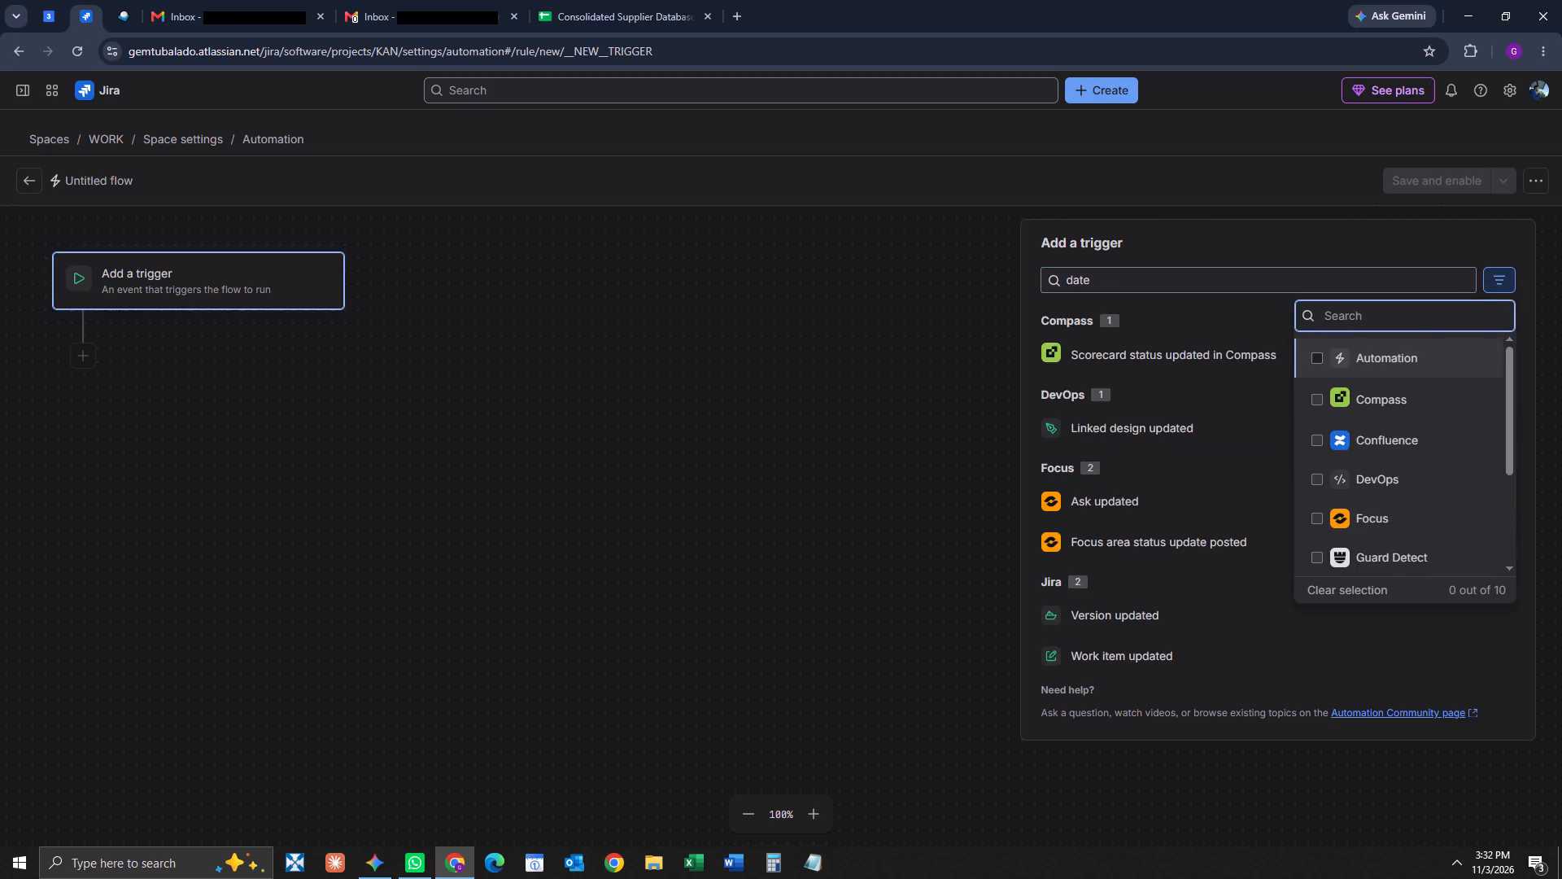
{"action": "left_click", "coordinate": [895, 319]}
{"action": "left_click_drag", "start_coordinate": [1115, 273], "coordinate": [1041, 276]}
{"action": "key", "text": "BackSpace"}
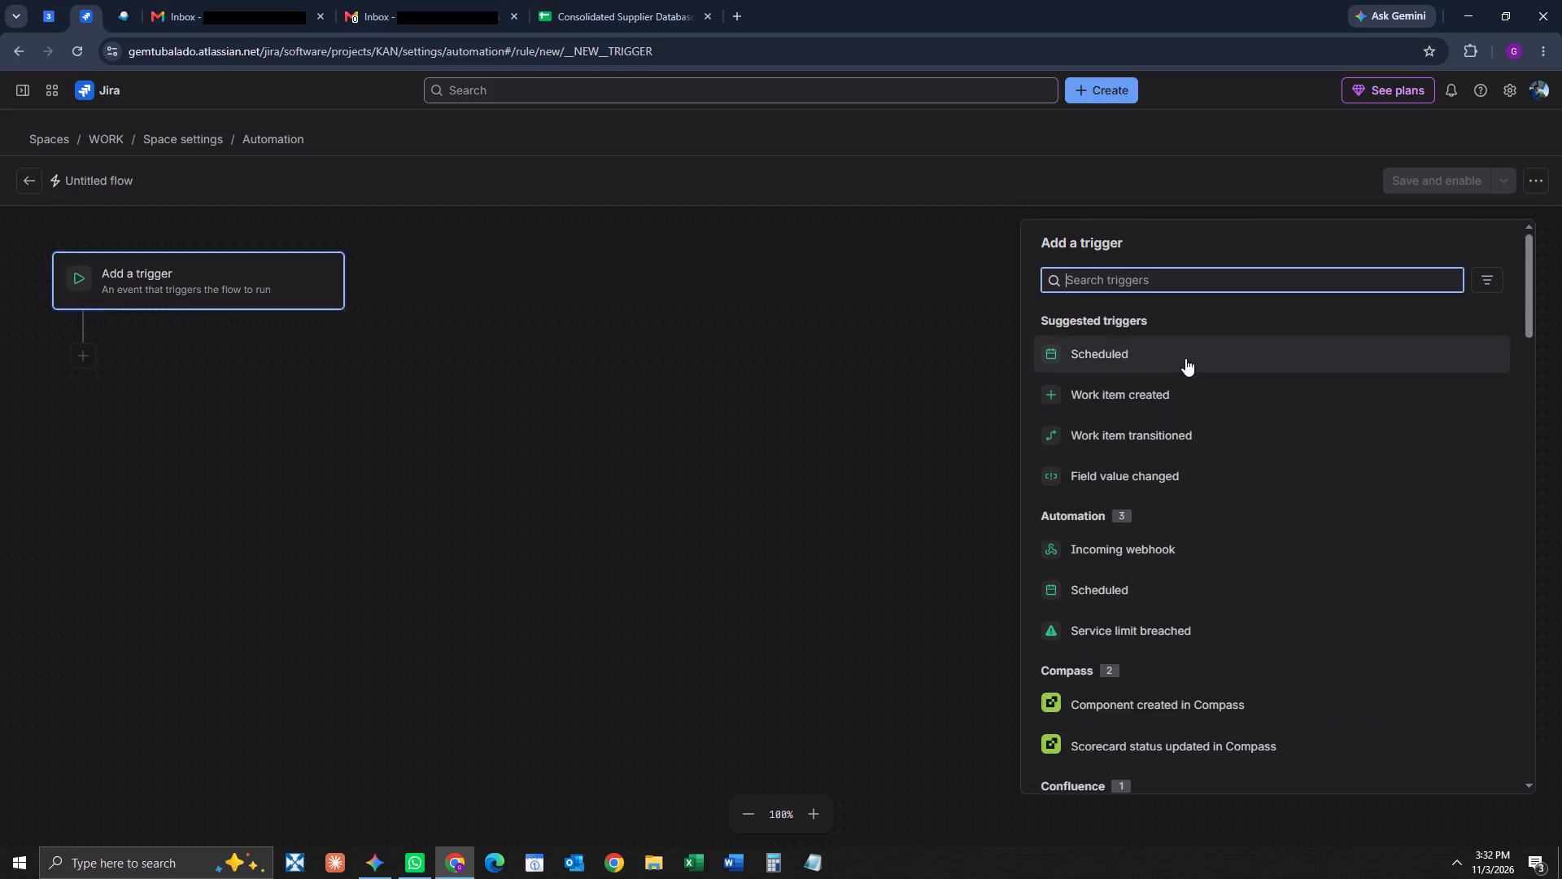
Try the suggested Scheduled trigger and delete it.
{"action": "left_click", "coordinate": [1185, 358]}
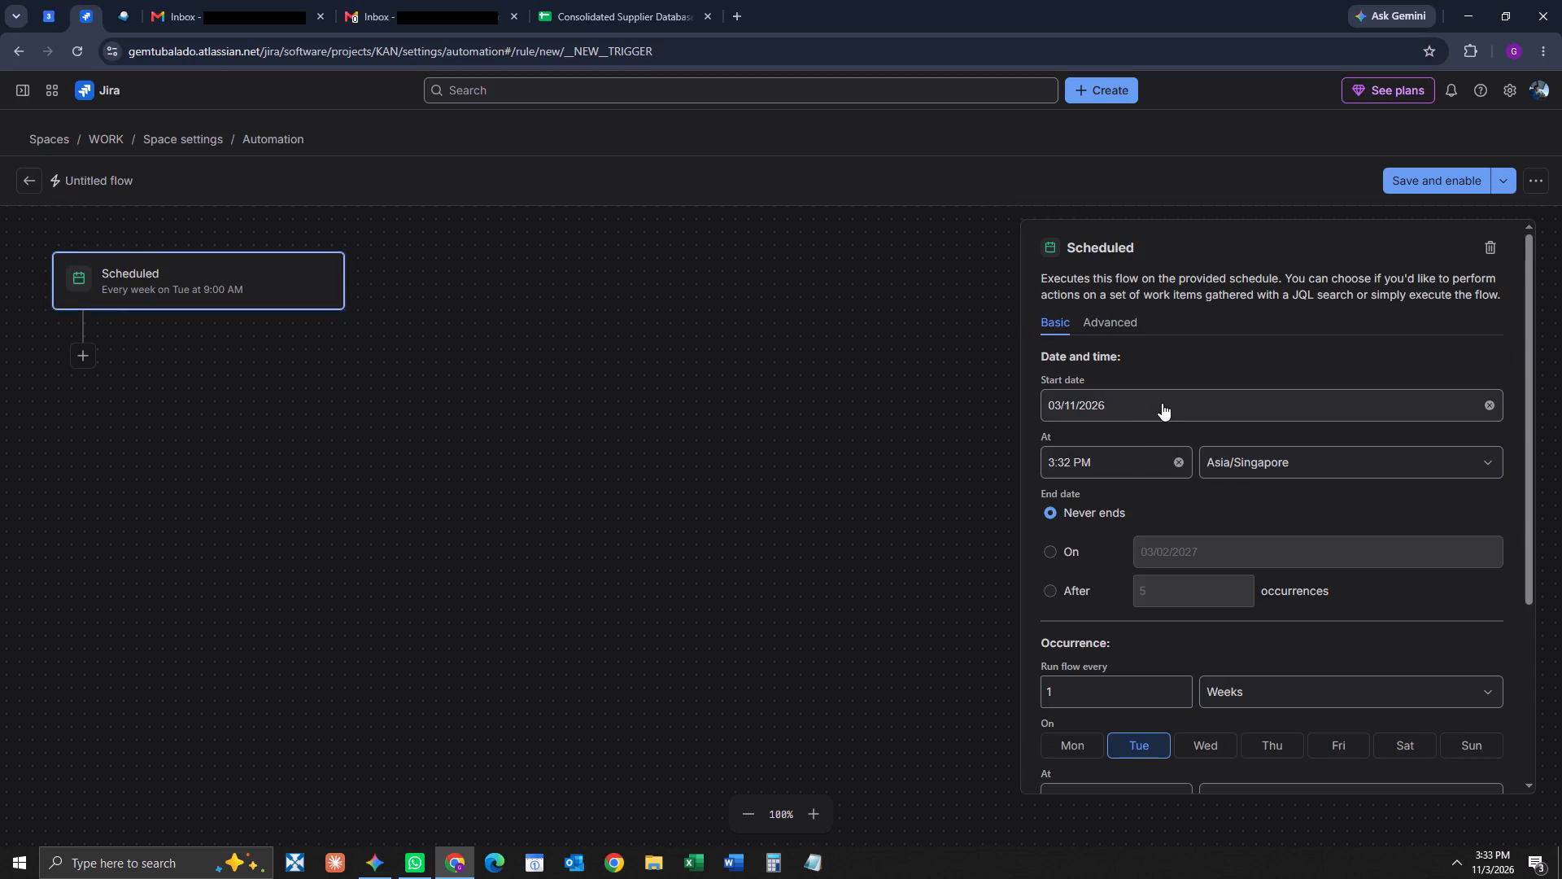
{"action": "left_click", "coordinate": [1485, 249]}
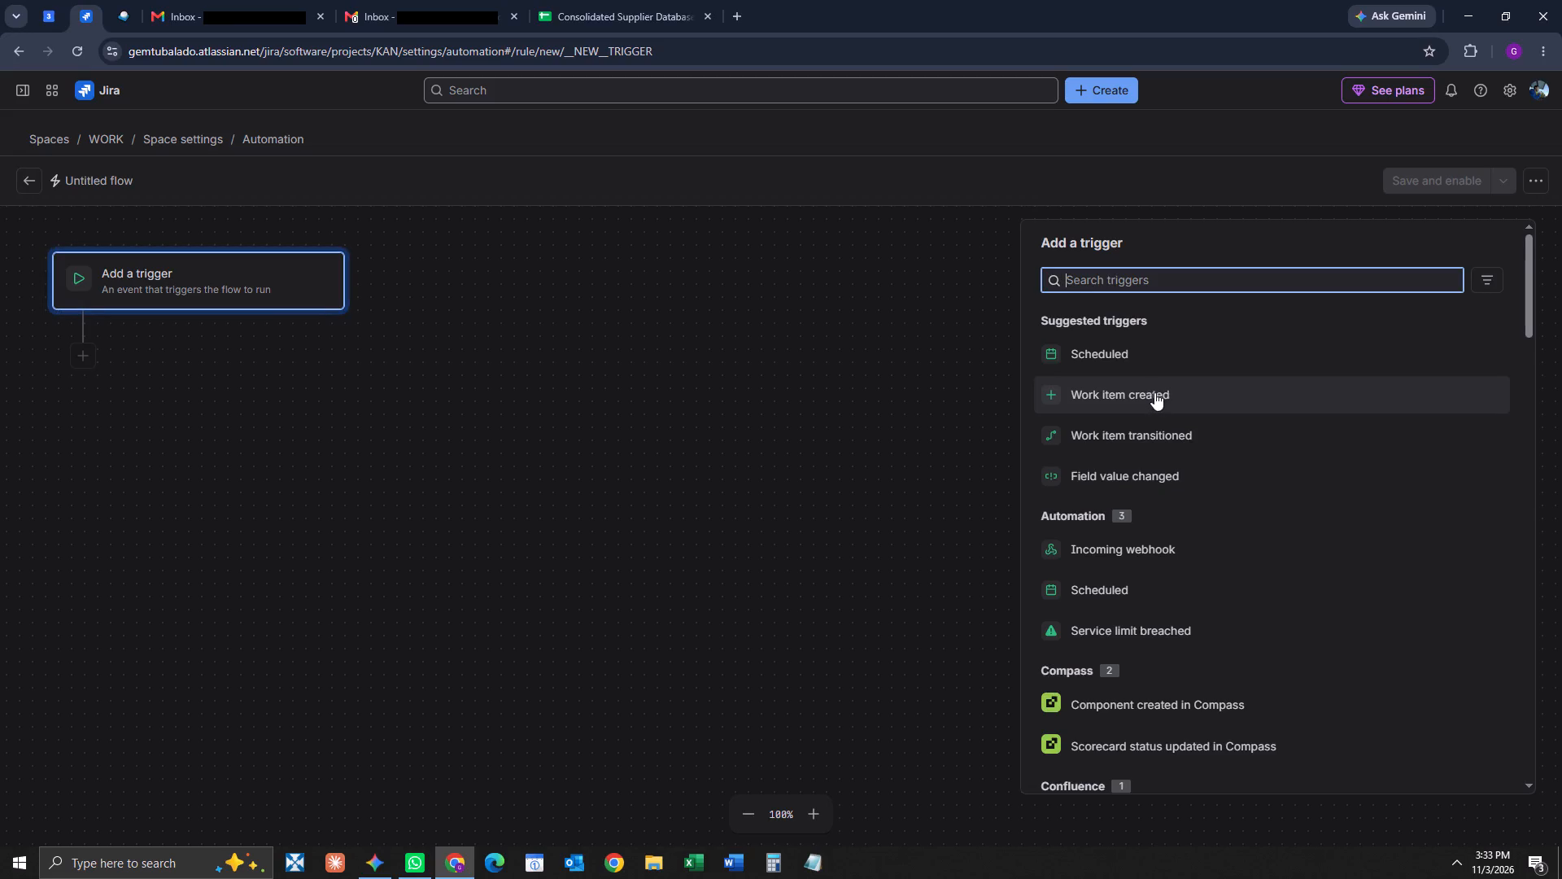
Add the Scheduled trigger from the Automation group to the untitled flow.
{"action": "left_click", "coordinate": [1125, 589]}
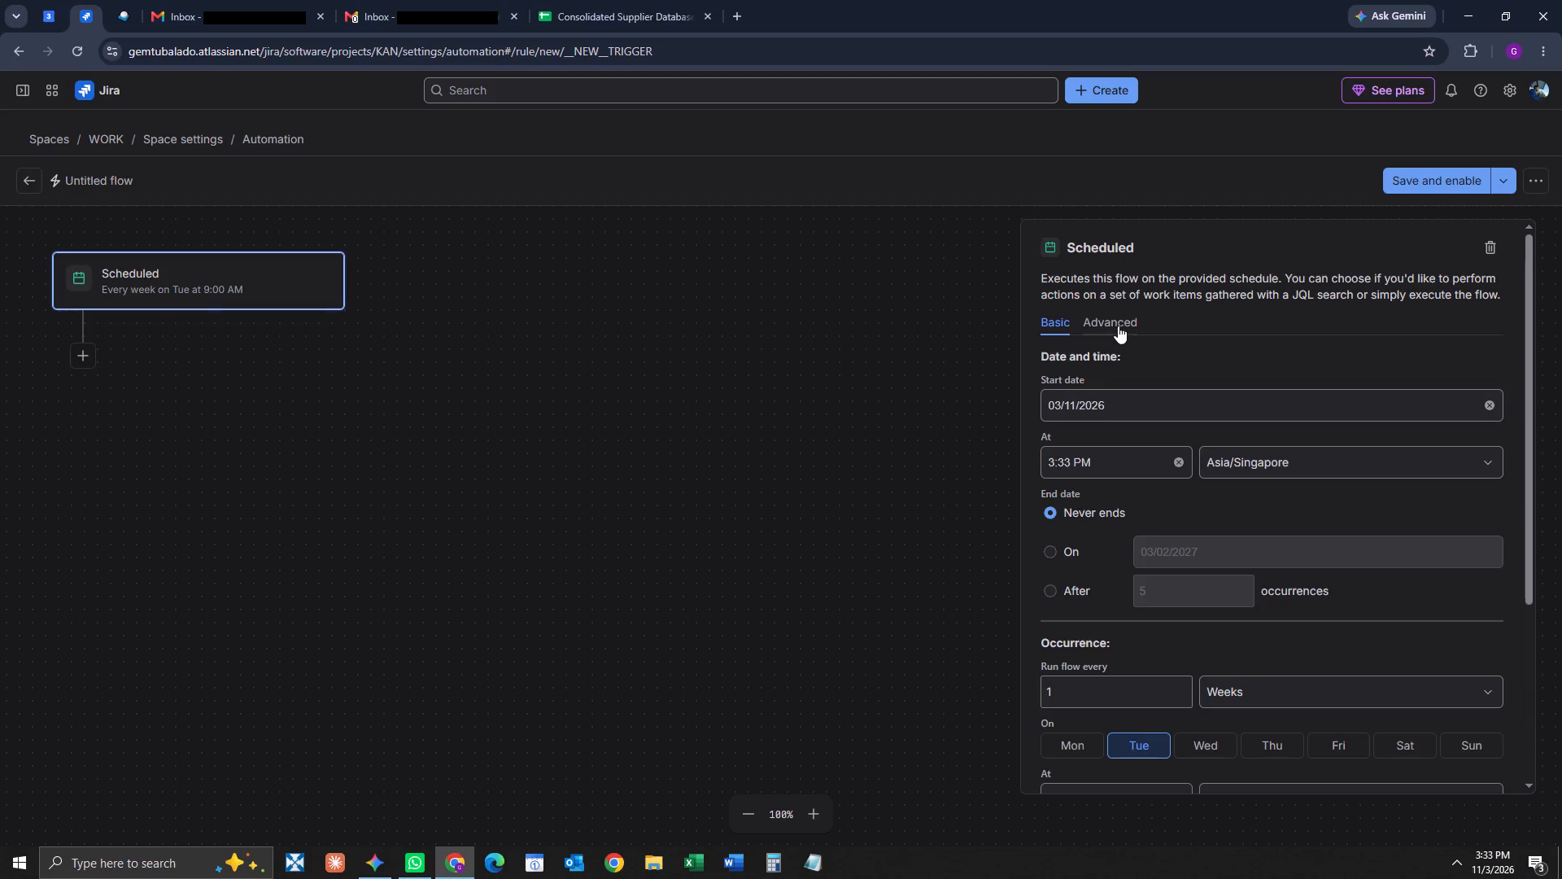
Examine the Scheduled trigger's Basic date, time and occurrence settings and its Advanced cron expression settings.
{"action": "left_click", "coordinate": [1119, 321]}
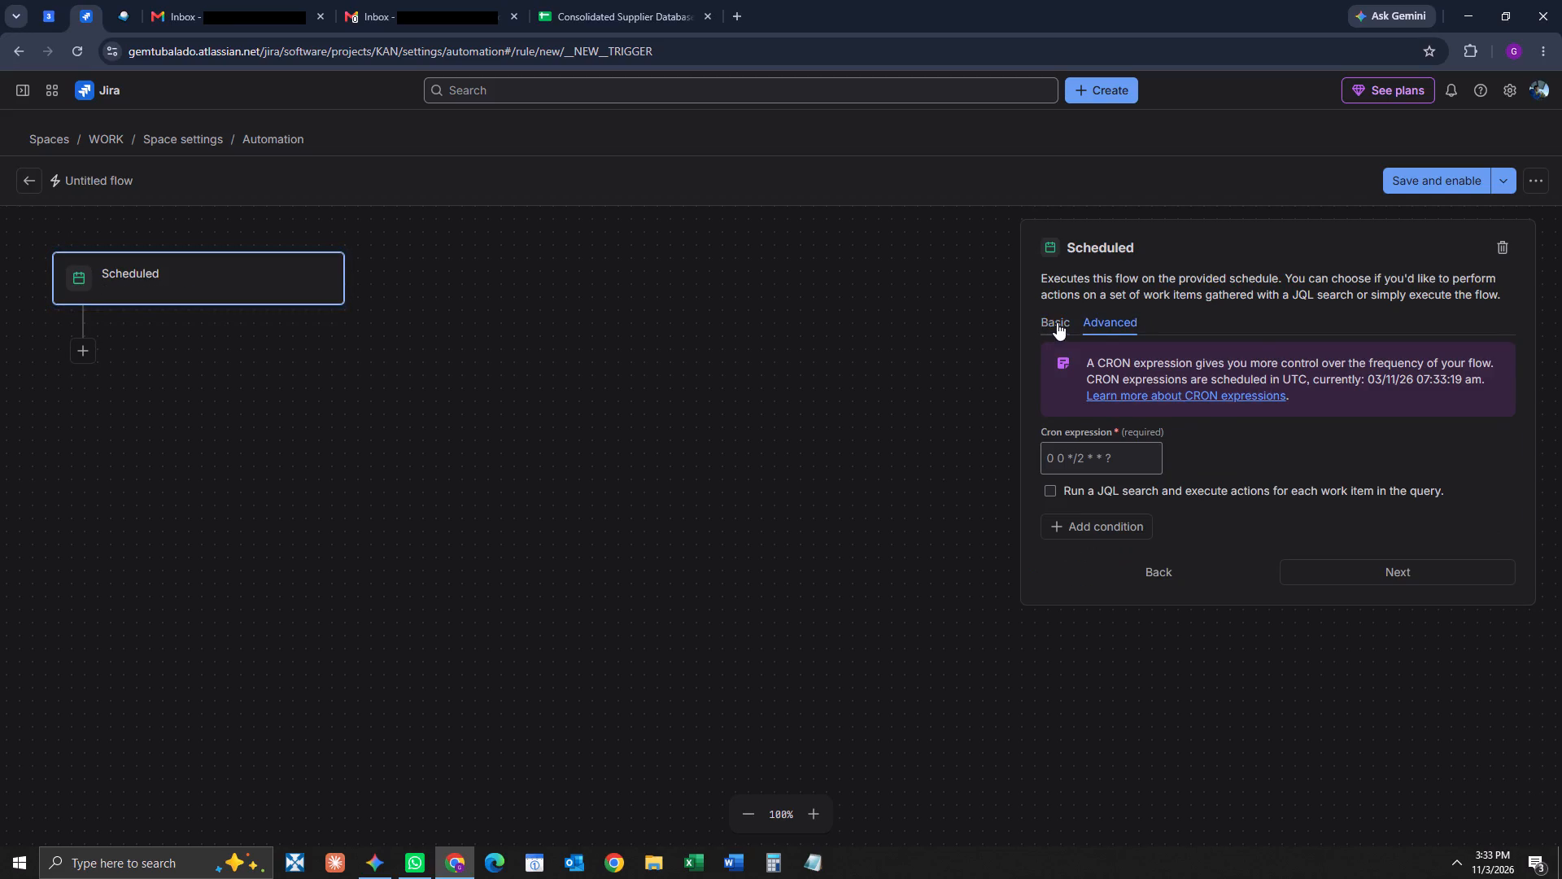
{"action": "left_click", "coordinate": [1057, 322]}
{"action": "left_click_drag", "start_coordinate": [1529, 337], "coordinate": [1522, 403]}
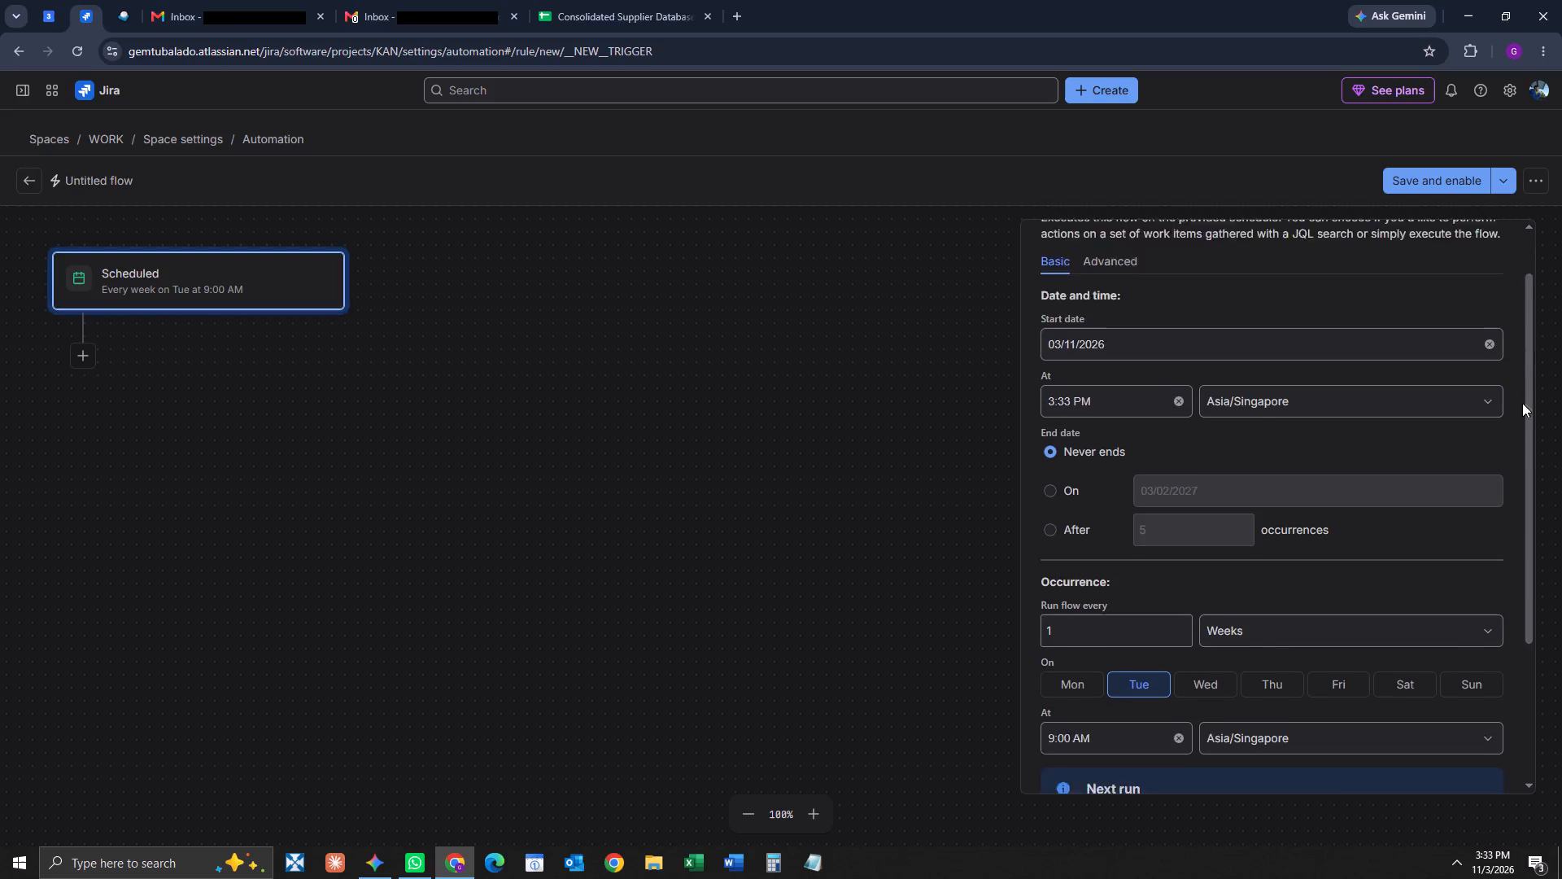
{"action": "left_click_drag", "start_coordinate": [1522, 403], "coordinate": [1514, 505]}
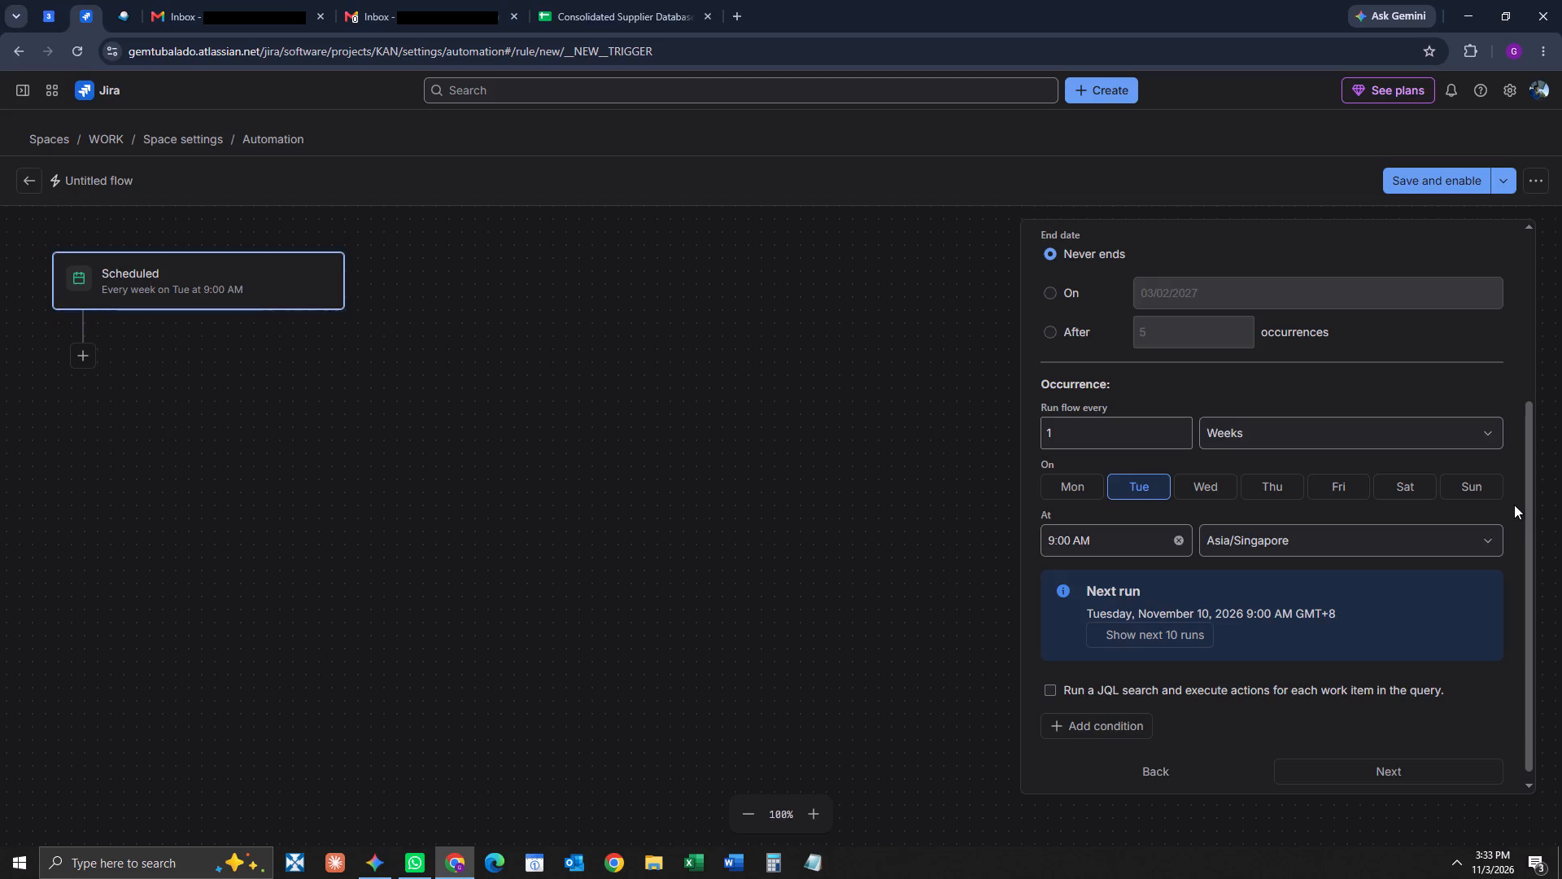
{"action": "left_click_drag", "start_coordinate": [1514, 505], "coordinate": [1526, 365]}
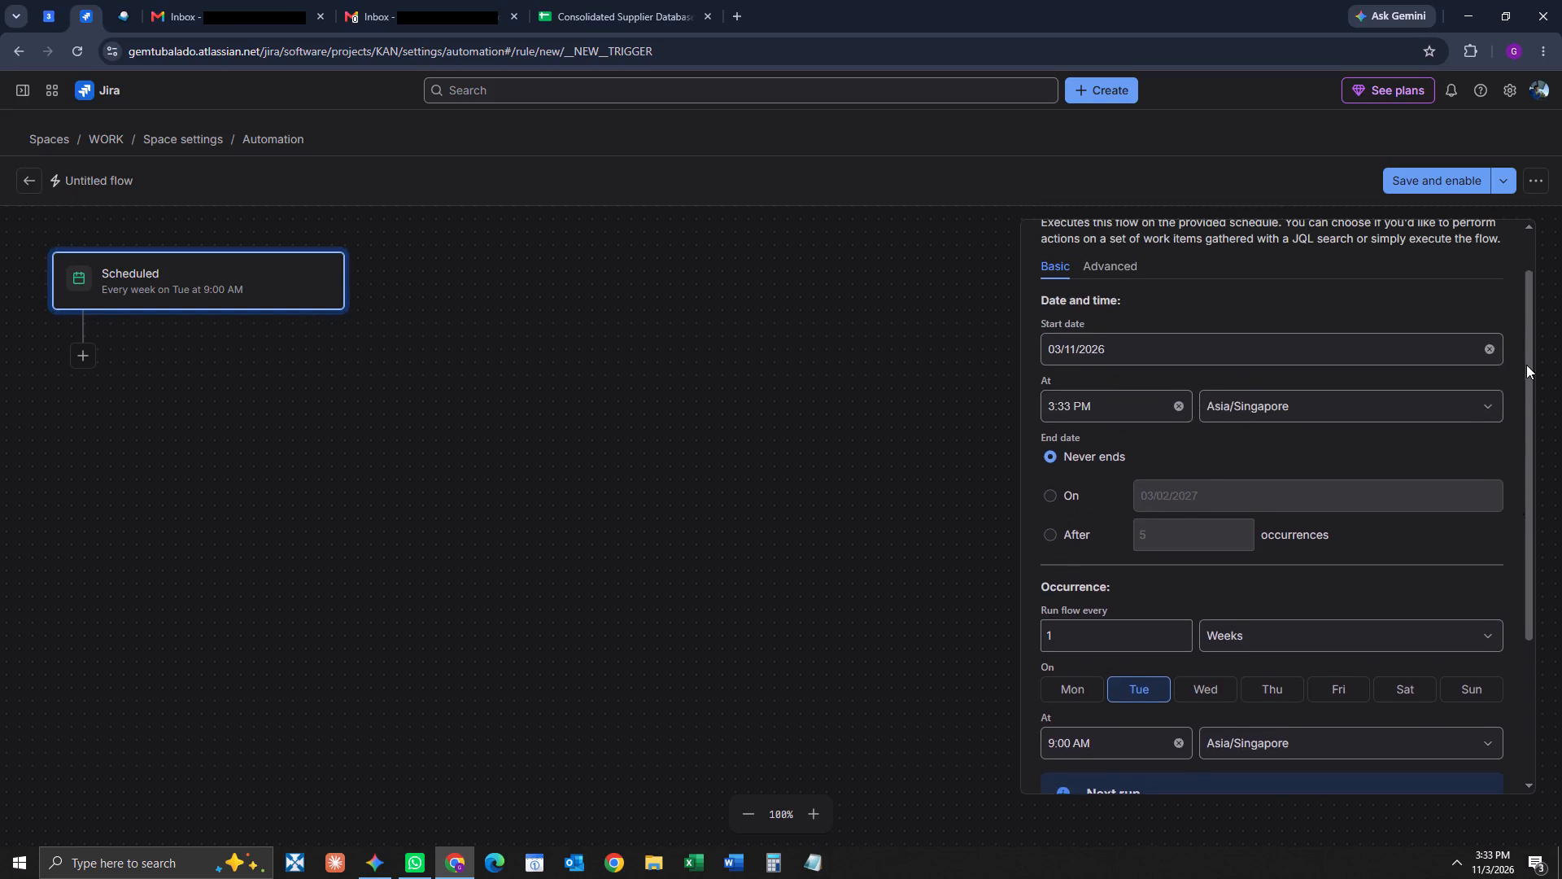
{"action": "left_click_drag", "start_coordinate": [1526, 365], "coordinate": [1521, 291]}
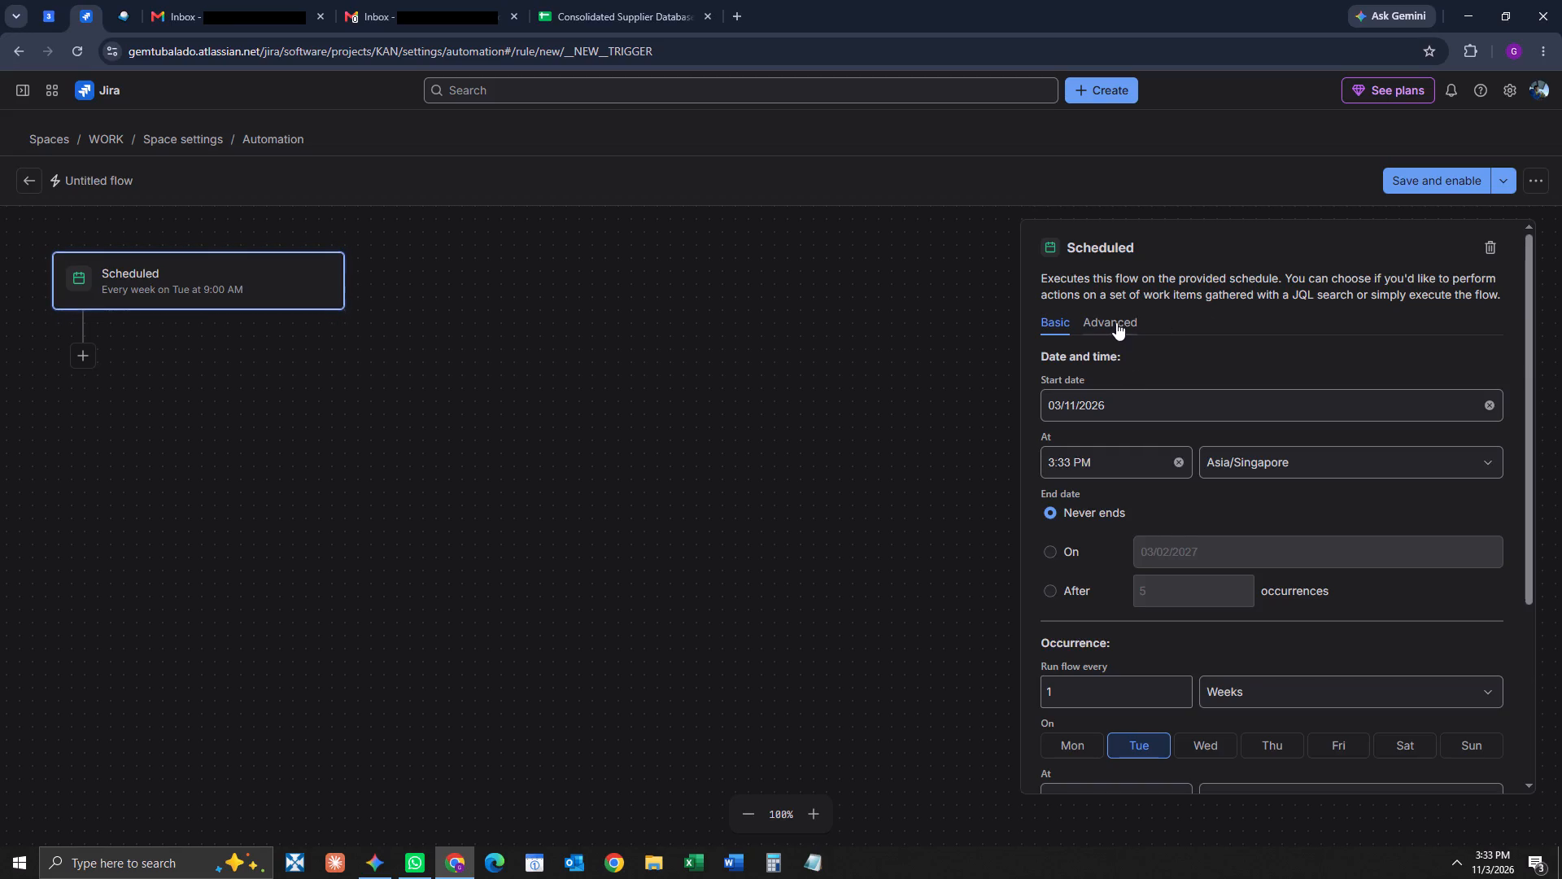
{"action": "left_click", "coordinate": [1116, 321]}
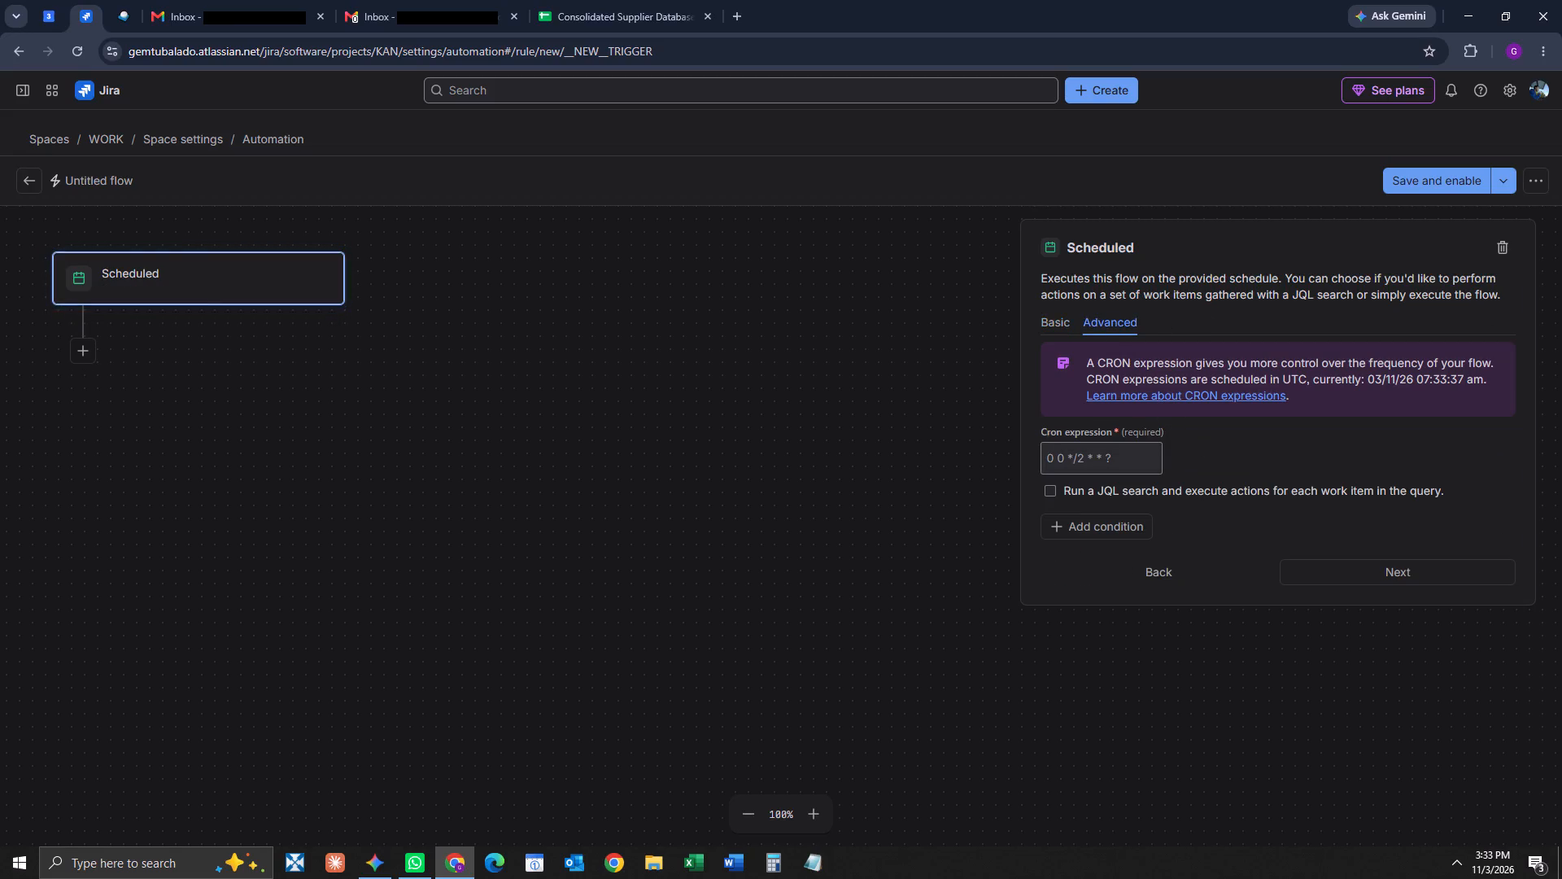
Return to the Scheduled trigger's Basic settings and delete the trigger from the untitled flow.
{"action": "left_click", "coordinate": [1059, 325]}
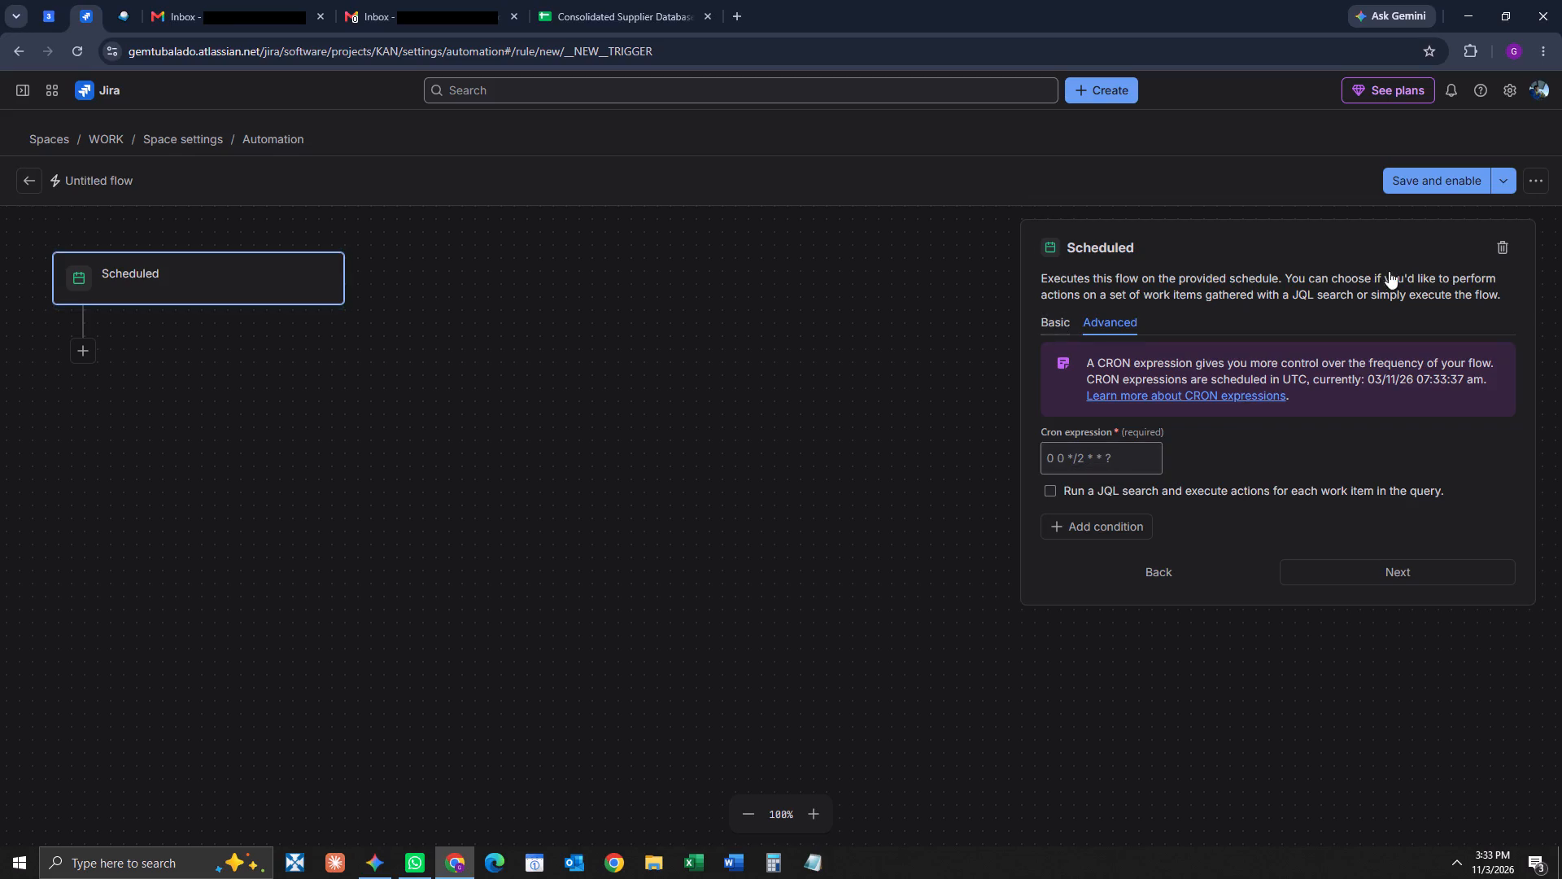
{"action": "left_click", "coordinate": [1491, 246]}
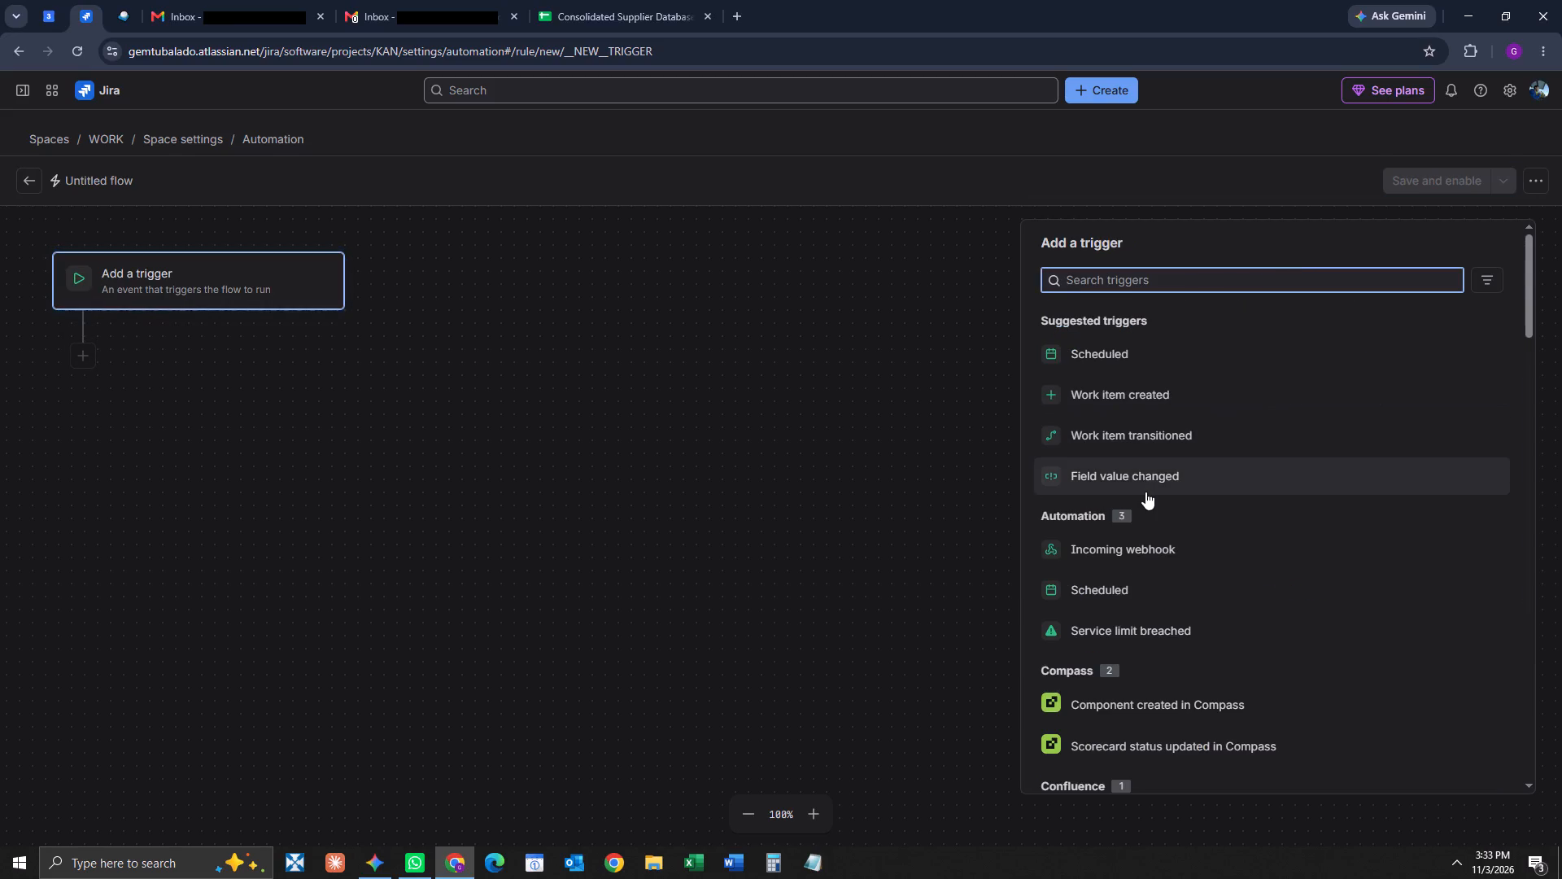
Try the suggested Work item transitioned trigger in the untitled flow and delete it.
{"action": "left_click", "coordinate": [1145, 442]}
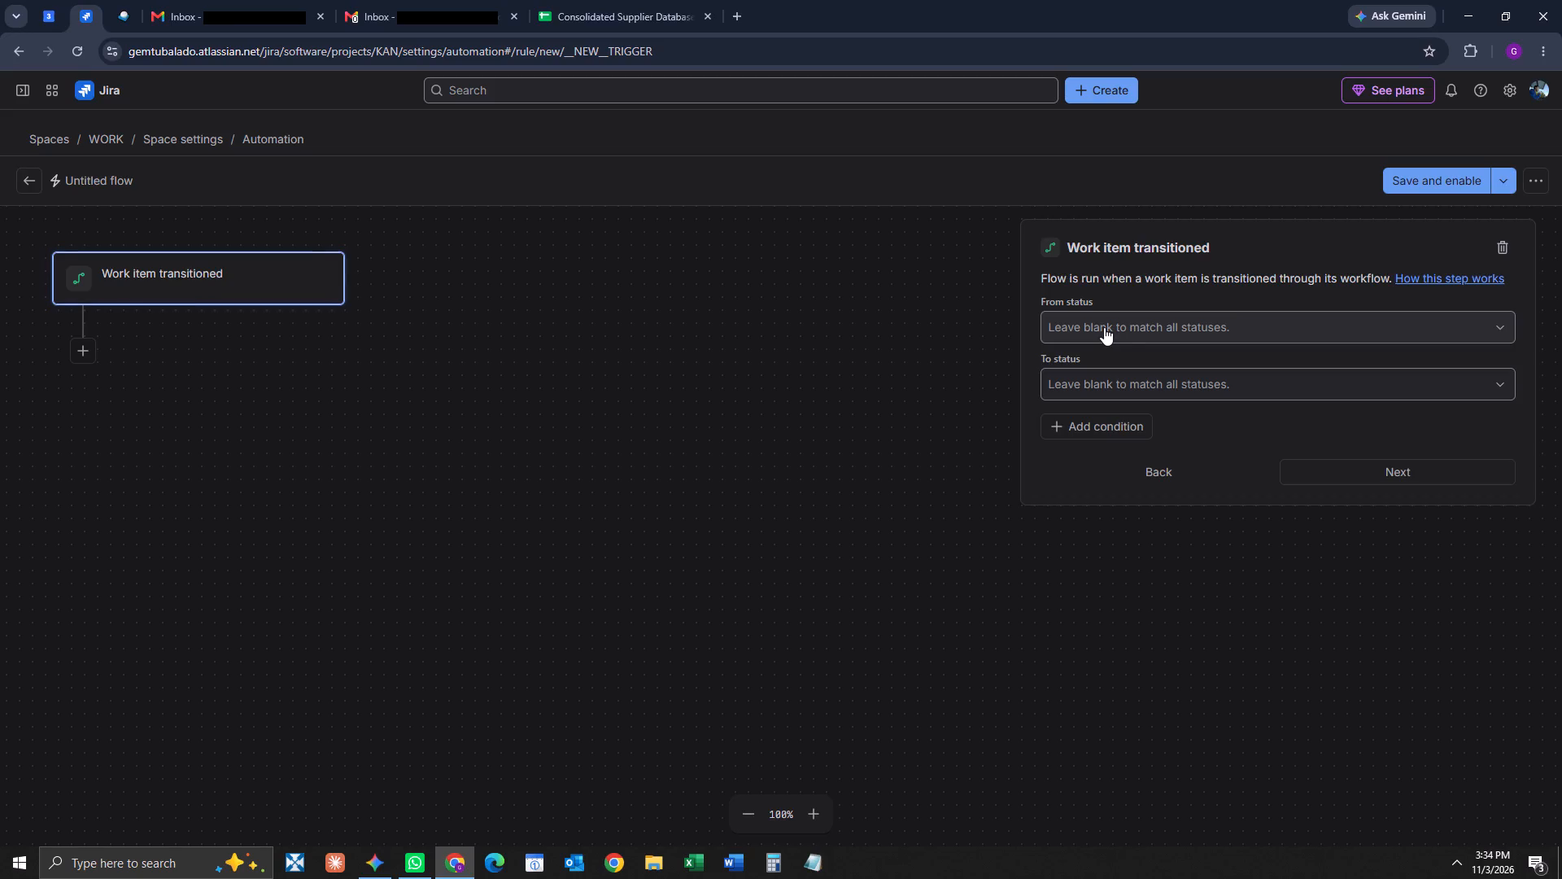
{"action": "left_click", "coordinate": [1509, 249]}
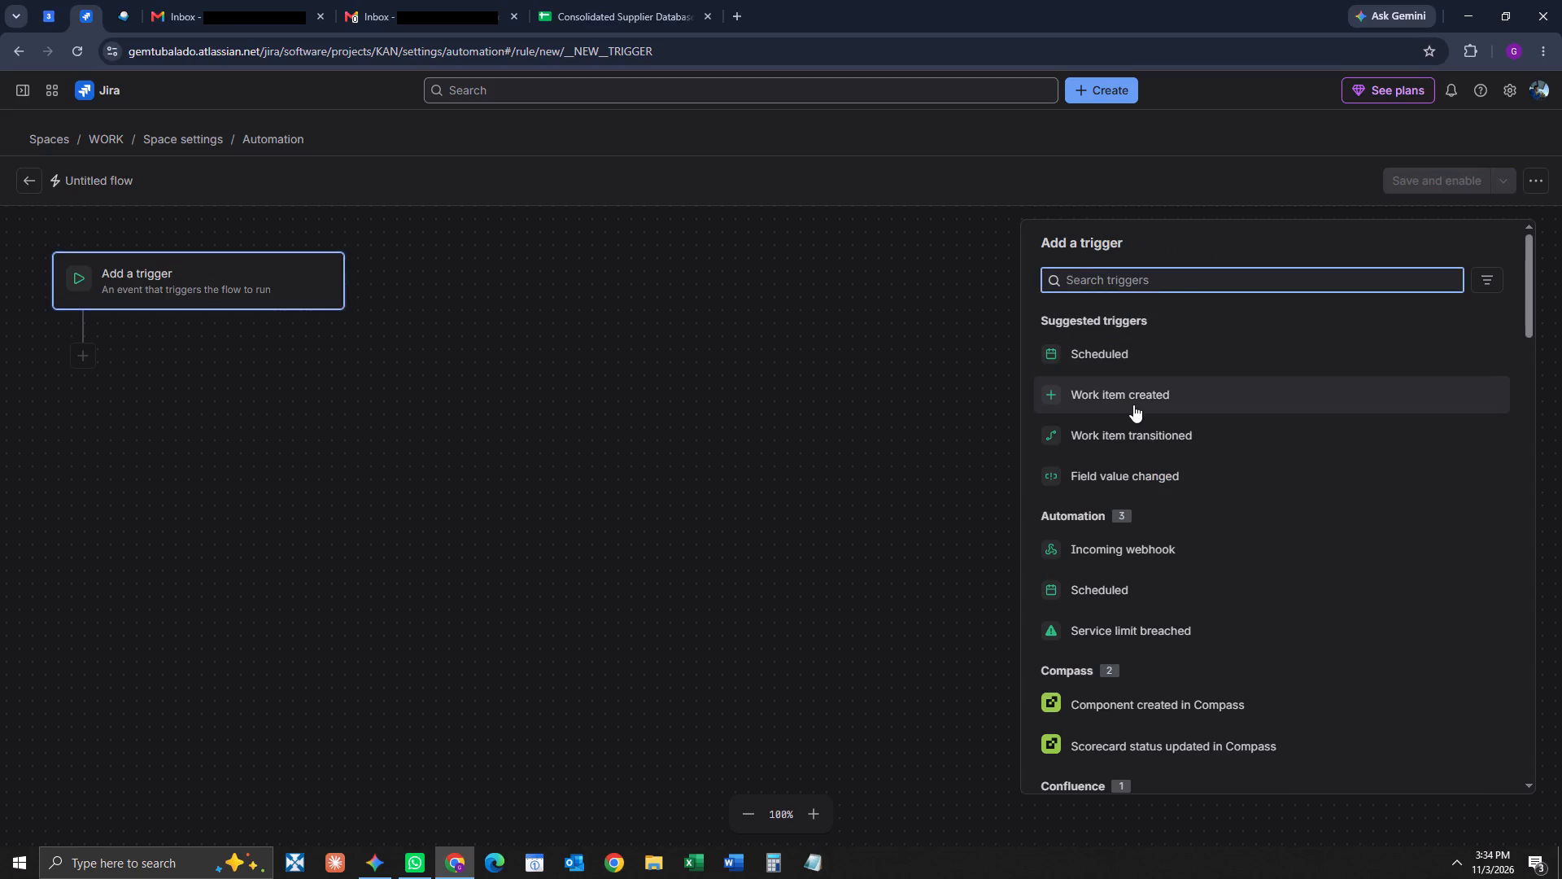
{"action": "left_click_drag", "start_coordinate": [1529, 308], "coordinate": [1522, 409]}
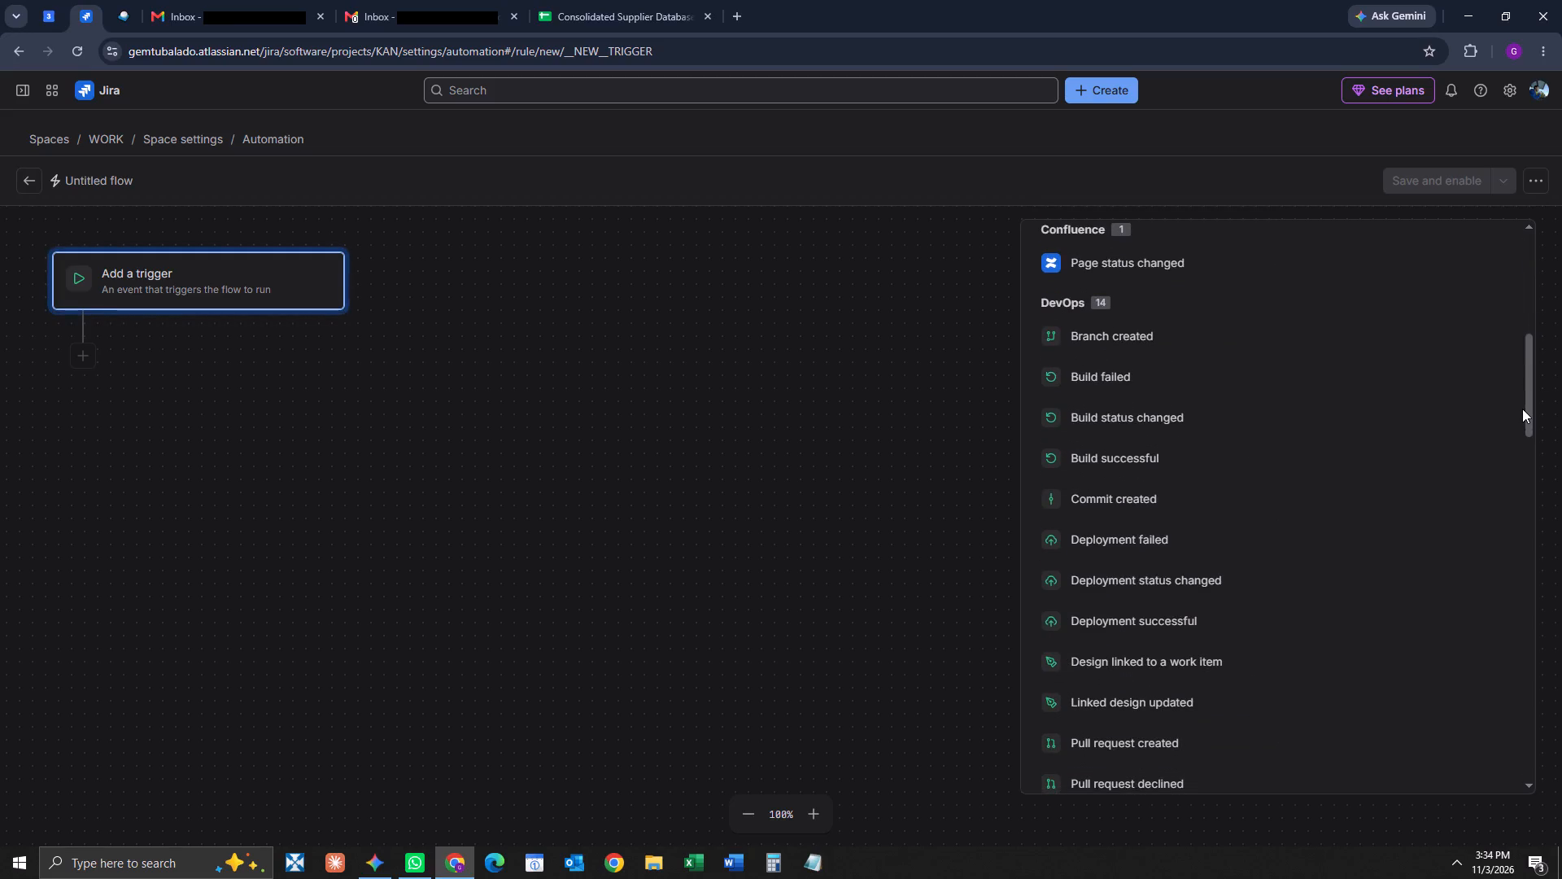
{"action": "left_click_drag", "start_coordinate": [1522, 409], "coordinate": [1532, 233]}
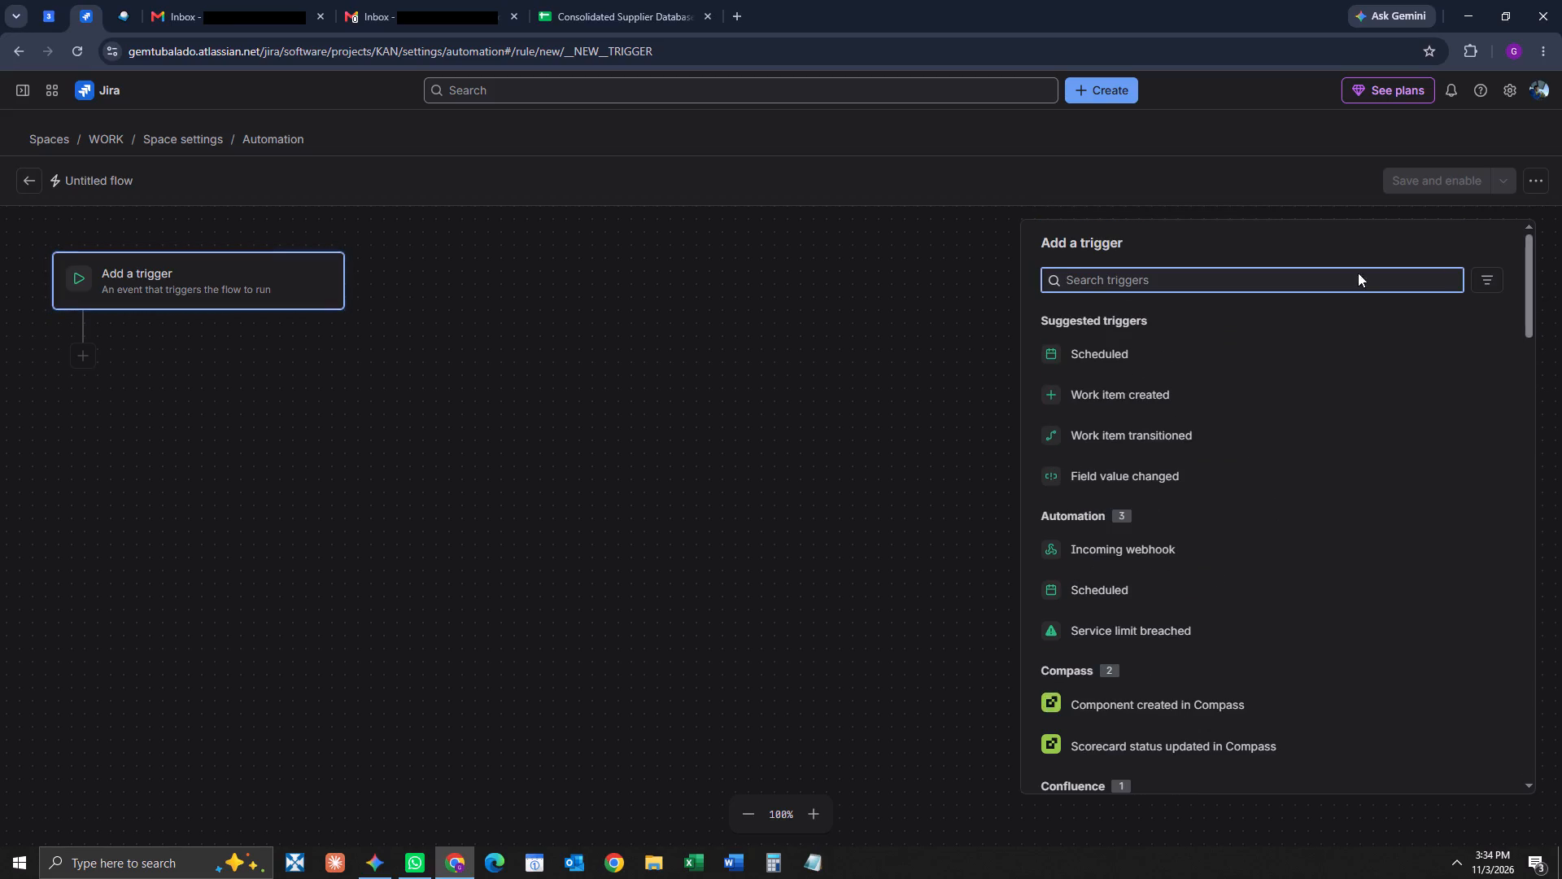
Search Google in a new tab for "how to add automation from jira wherein the task will change board after 7 days".
{"action": "left_click", "coordinate": [735, 17]}
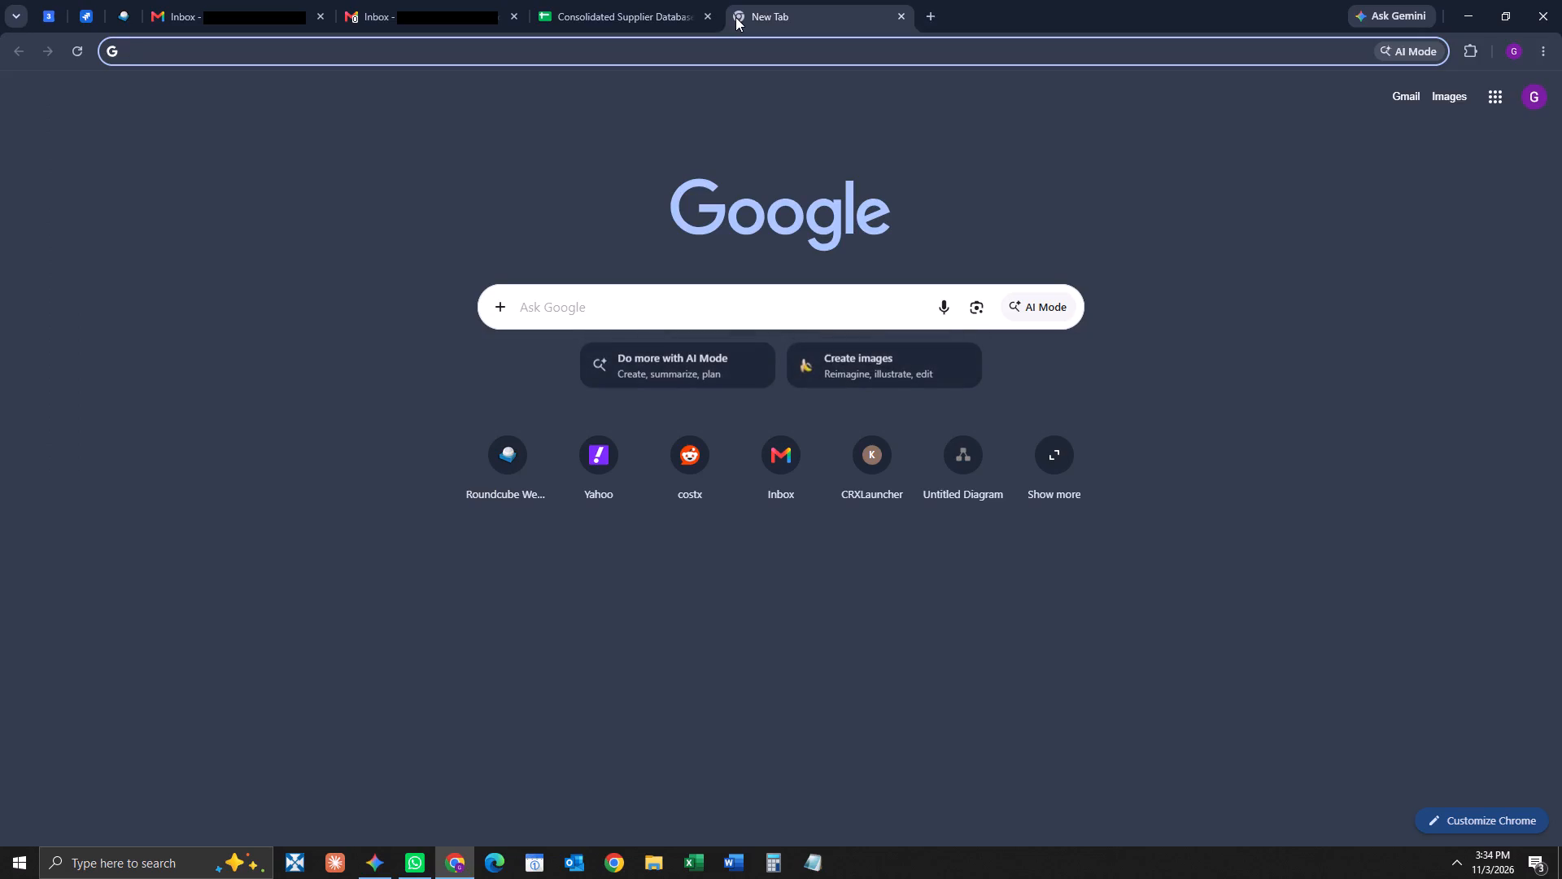
{"action": "type", "text": "how to add ad"}
{"action": "key", "text": "BackSpace"}
{"action": "type", "text": "utomation from jira wherein a"}
{"action": "key", "text": "space"}
{"action": "type", "text": "bo"}
{"action": "key", "text": "BackSpace"}
{"action": "key", "text": "BackSpace"}
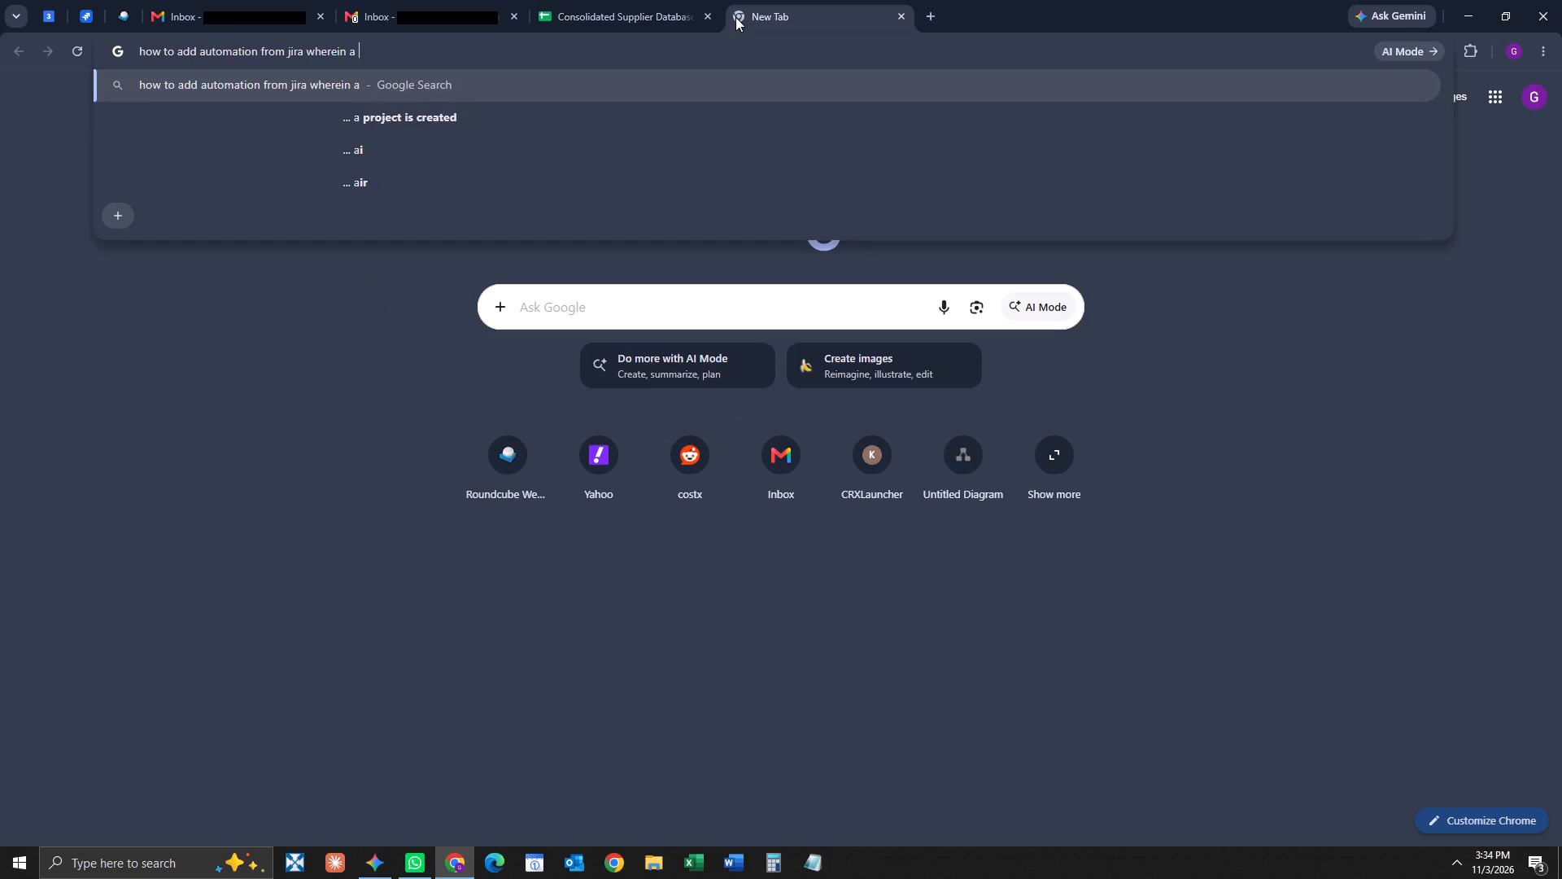
{"action": "key", "text": "BackSpace"}
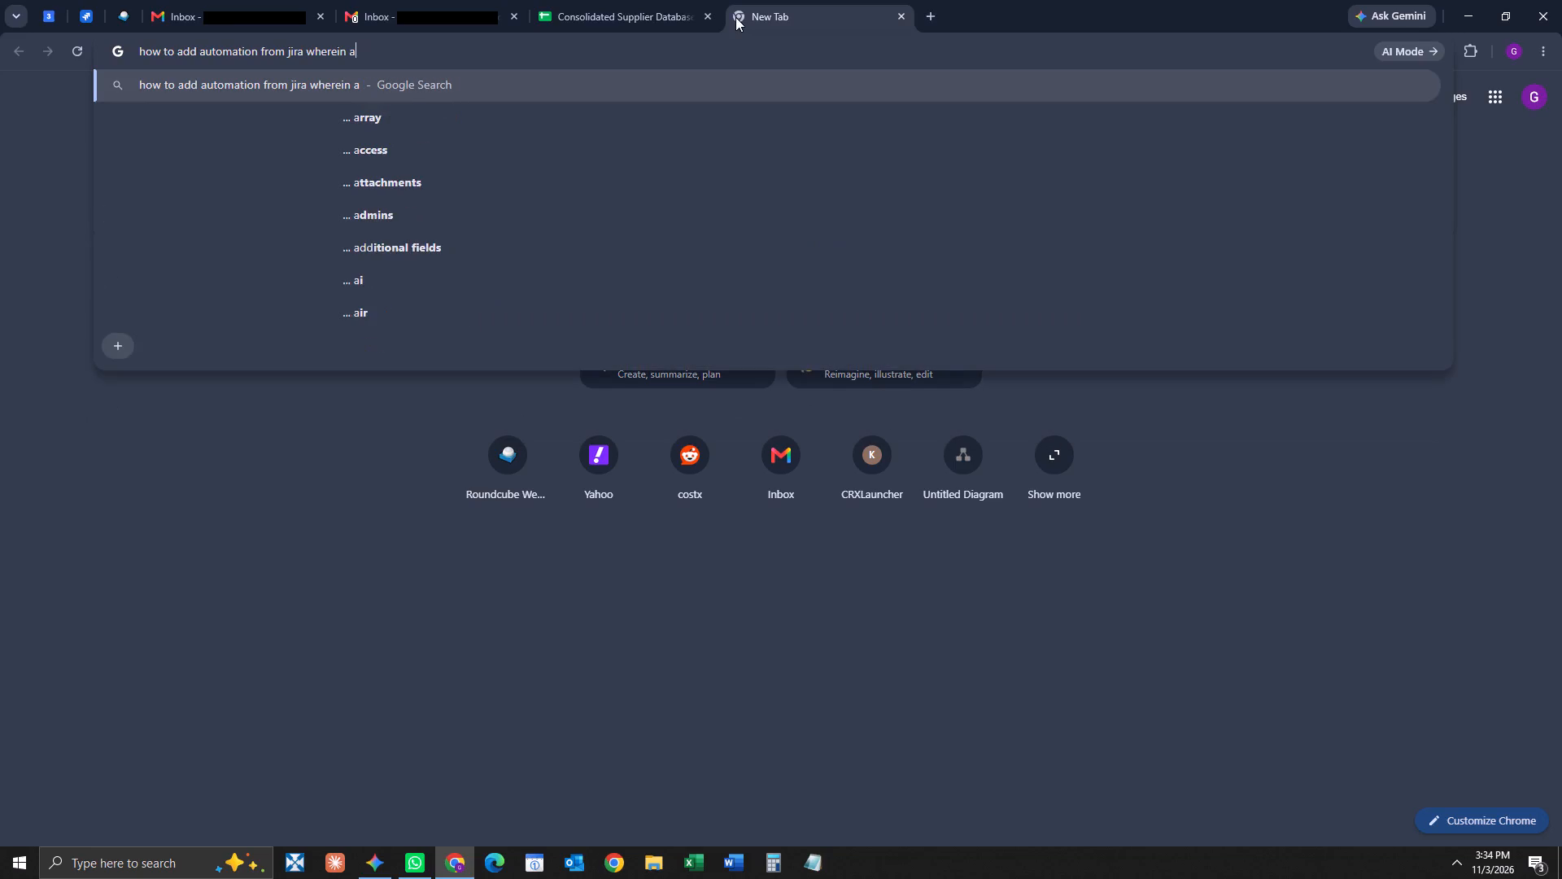
{"action": "key", "text": "BackSpace"}
{"action": "type", "text": "the board will"}
{"action": "key", "text": "space"}
{"action": "key", "text": "BackSpace"}
{"action": "key", "text": "BackSpace"}
{"action": "key", "text": "BackSpace"}
{"action": "key", "text": "BackSpace"}
{"action": "key", "text": "BackSpace"}
{"action": "key", "text": "BackSpace"}
{"action": "key", "text": "BackSpace"}
{"action": "key", "text": "BackSpace"}
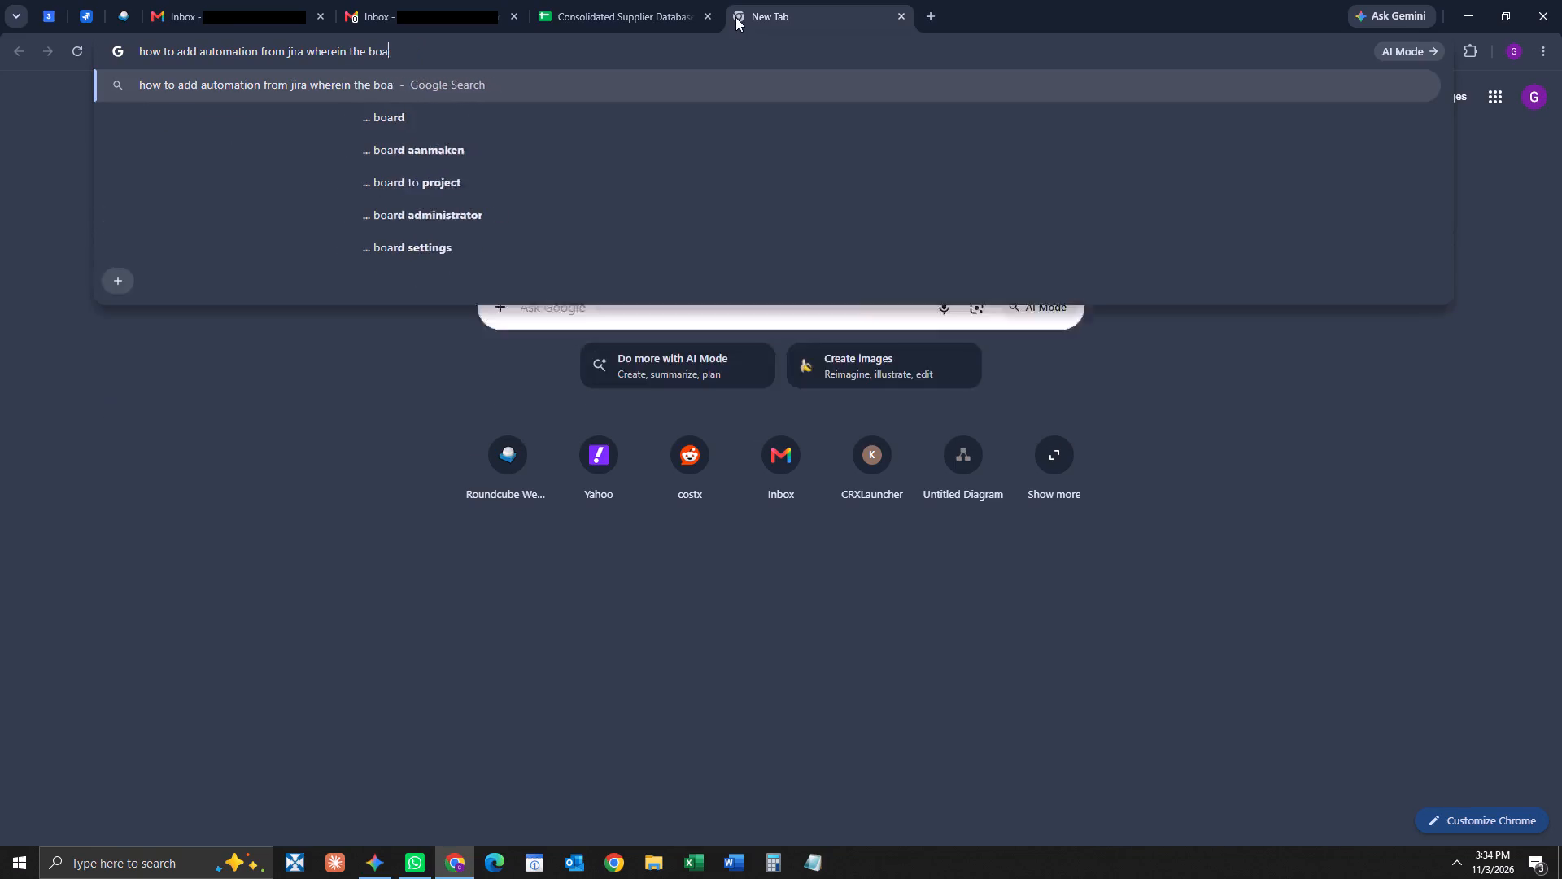
{"action": "key", "text": "BackSpace"}
{"action": "key", "text": "BackSpace"}
{"action": "key", "text": "BackSpace"}
{"action": "type", "text": "task will change board afte r7 d"}
{"action": "key", "text": "BackSpace"}
{"action": "key", "text": "BackSpace"}
{"action": "key", "text": "BackSpace"}
{"action": "key", "text": "BackSpace"}
{"action": "key", "text": "BackSpace"}
{"action": "type", "text": "r"}
{"action": "key", "text": "space"}
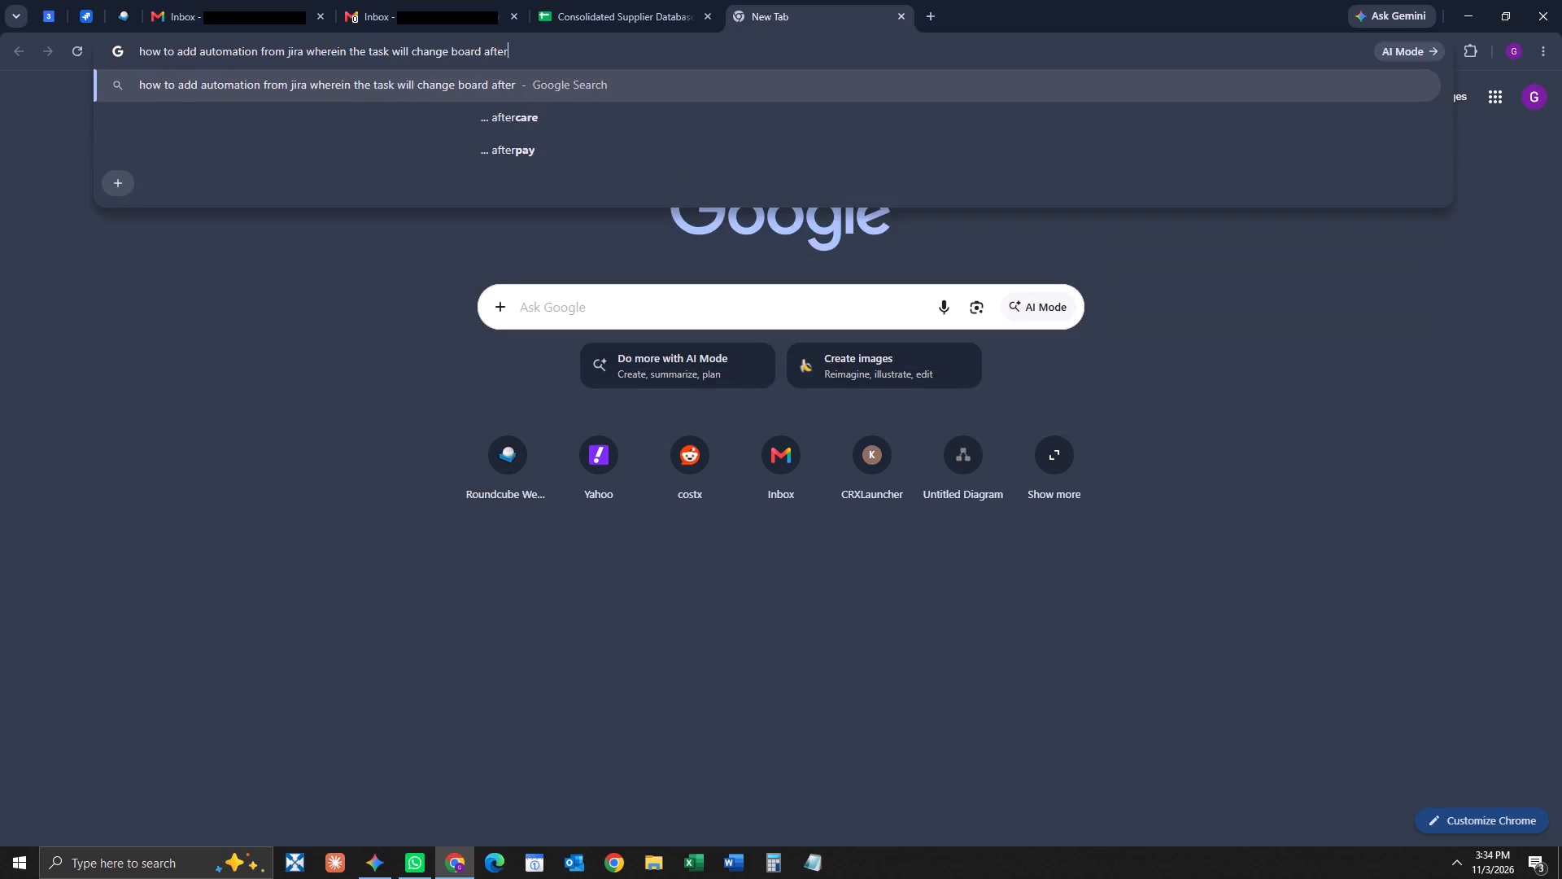
{"action": "type", "text": "7 days"}
{"action": "key", "text": "Return"}
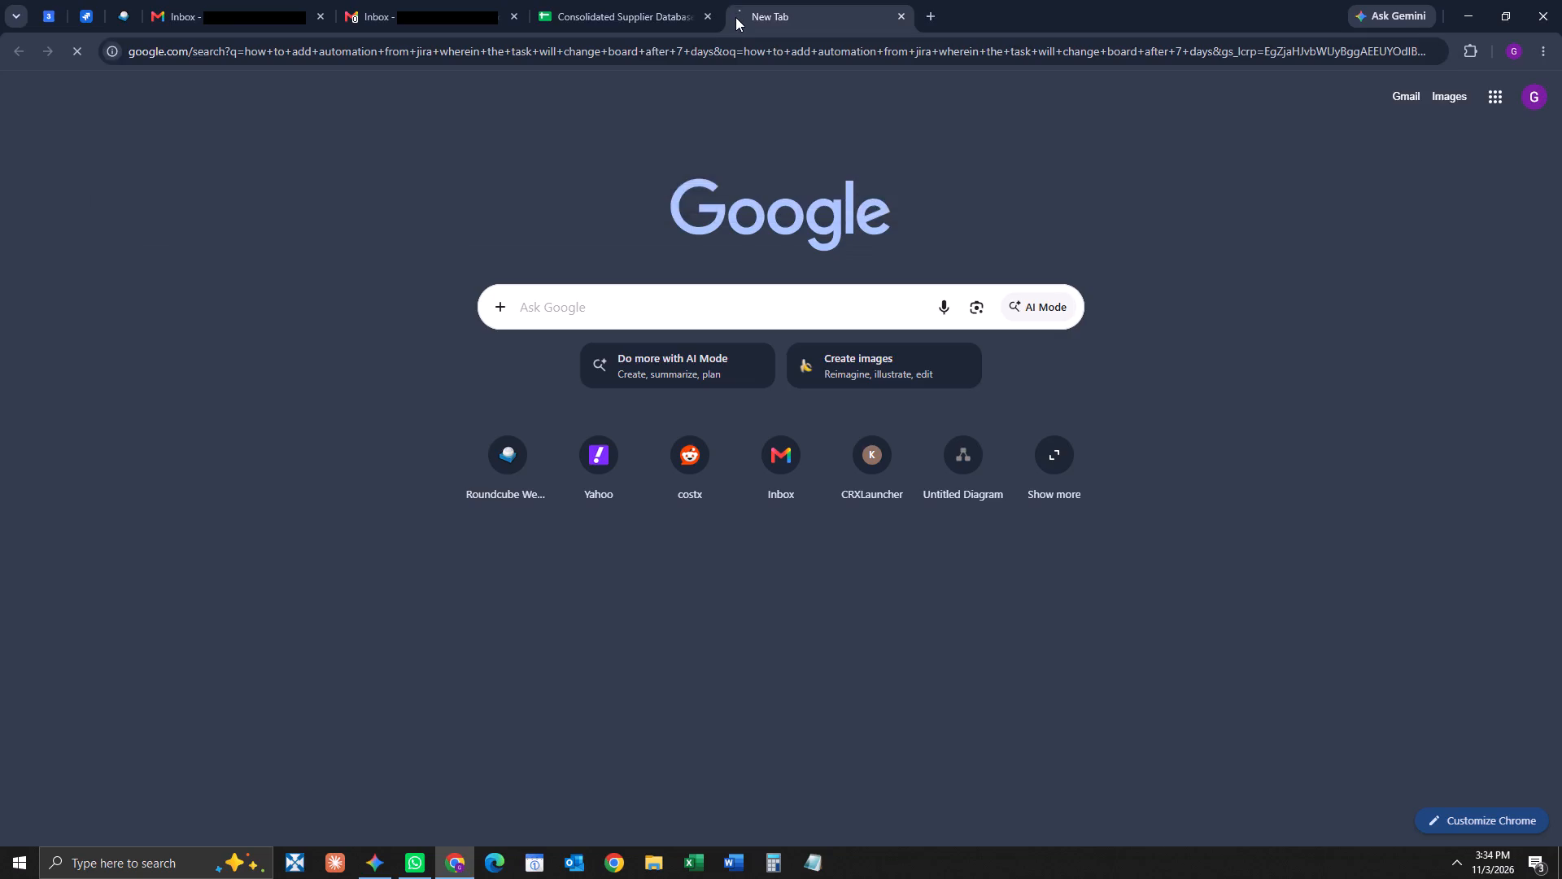
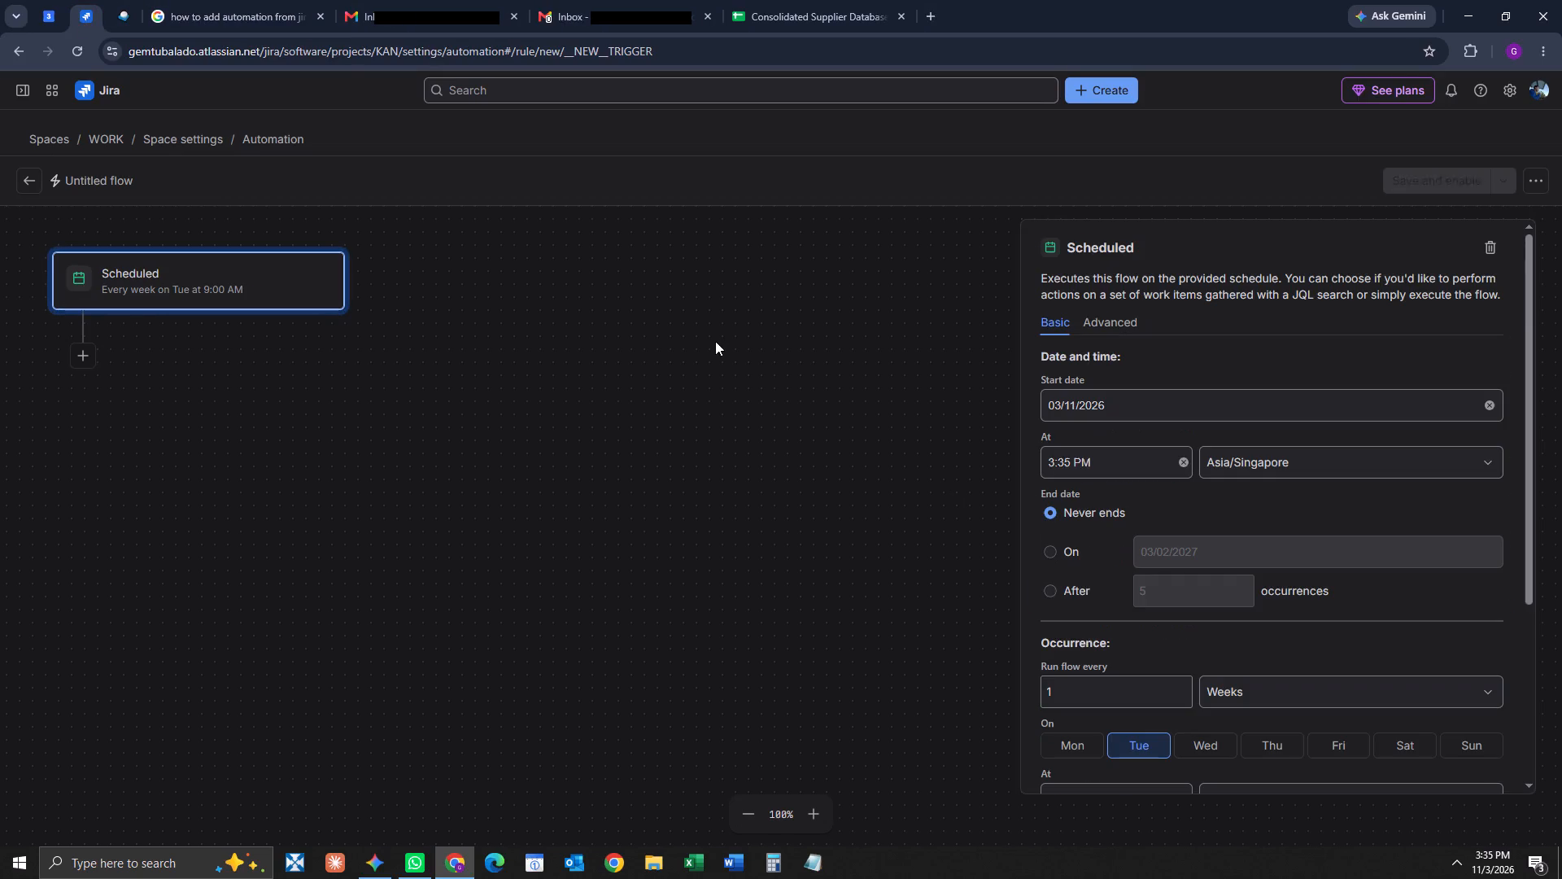
Switch back to the Google results and review the step-by-step Jira automation setup for the Scheduled trigger.
{"action": "left_click", "coordinate": [247, 1]}
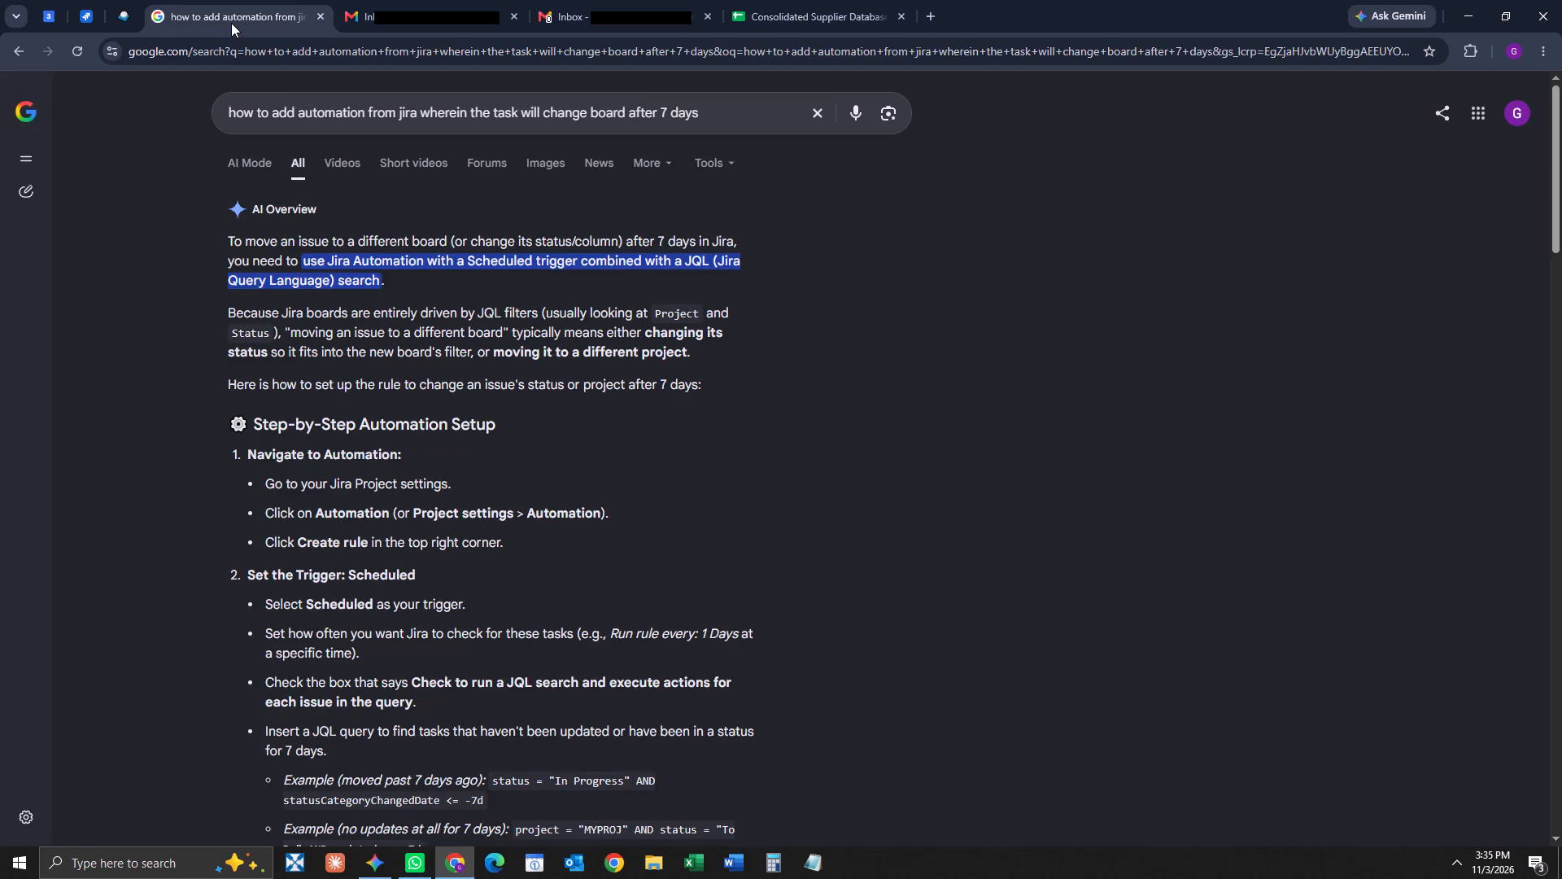
Switch to the untitled Jira flow and set the Scheduled trigger's end date to after 5 occurrences.
{"action": "left_click", "coordinate": [80, 18]}
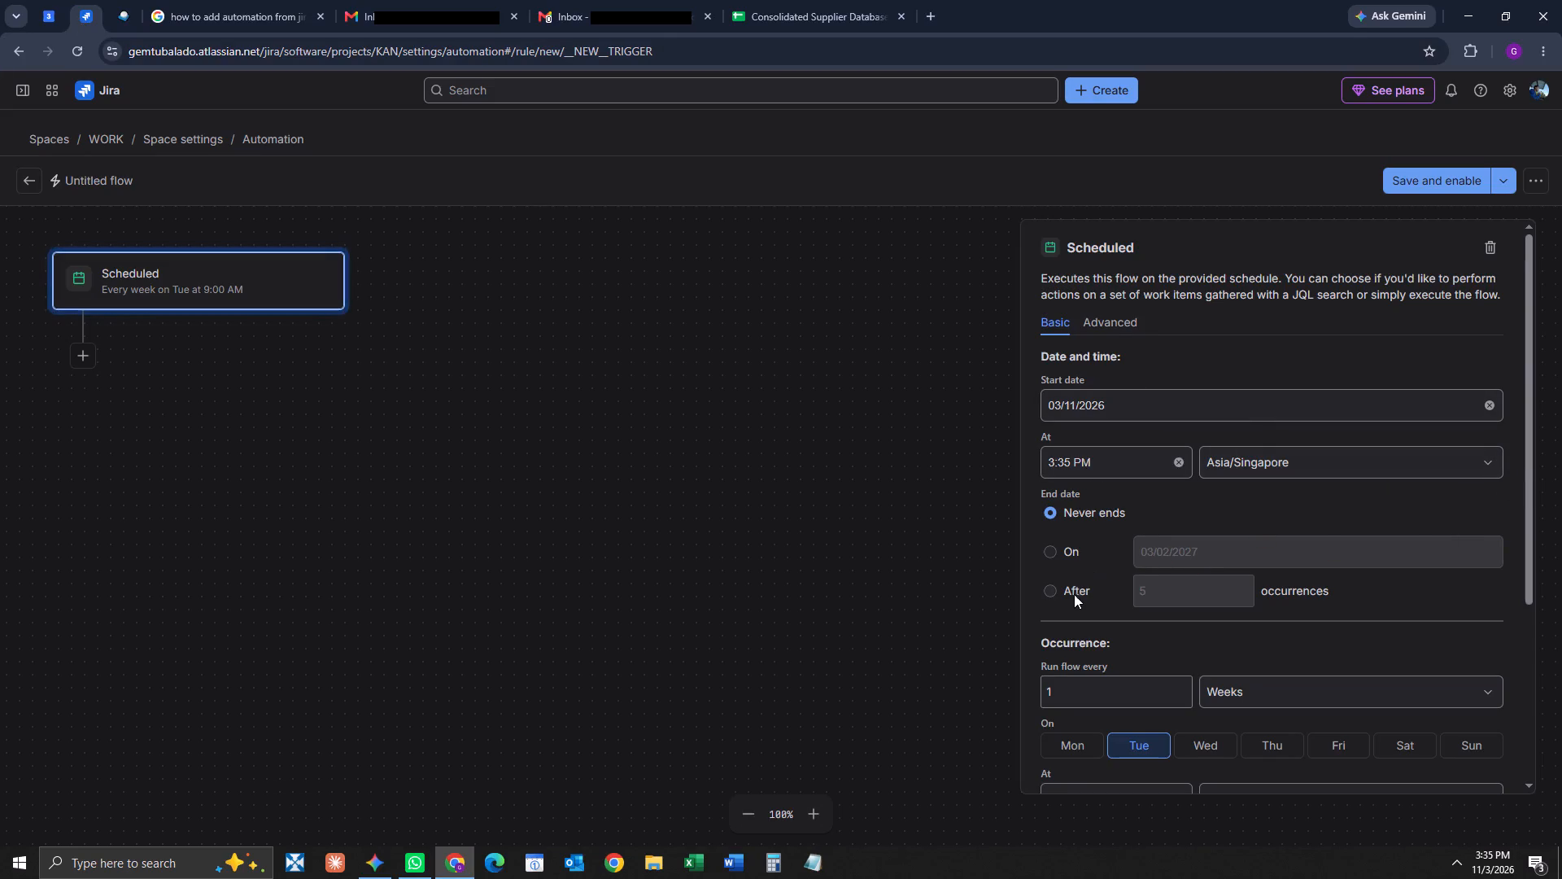
{"action": "left_click", "coordinate": [1054, 592]}
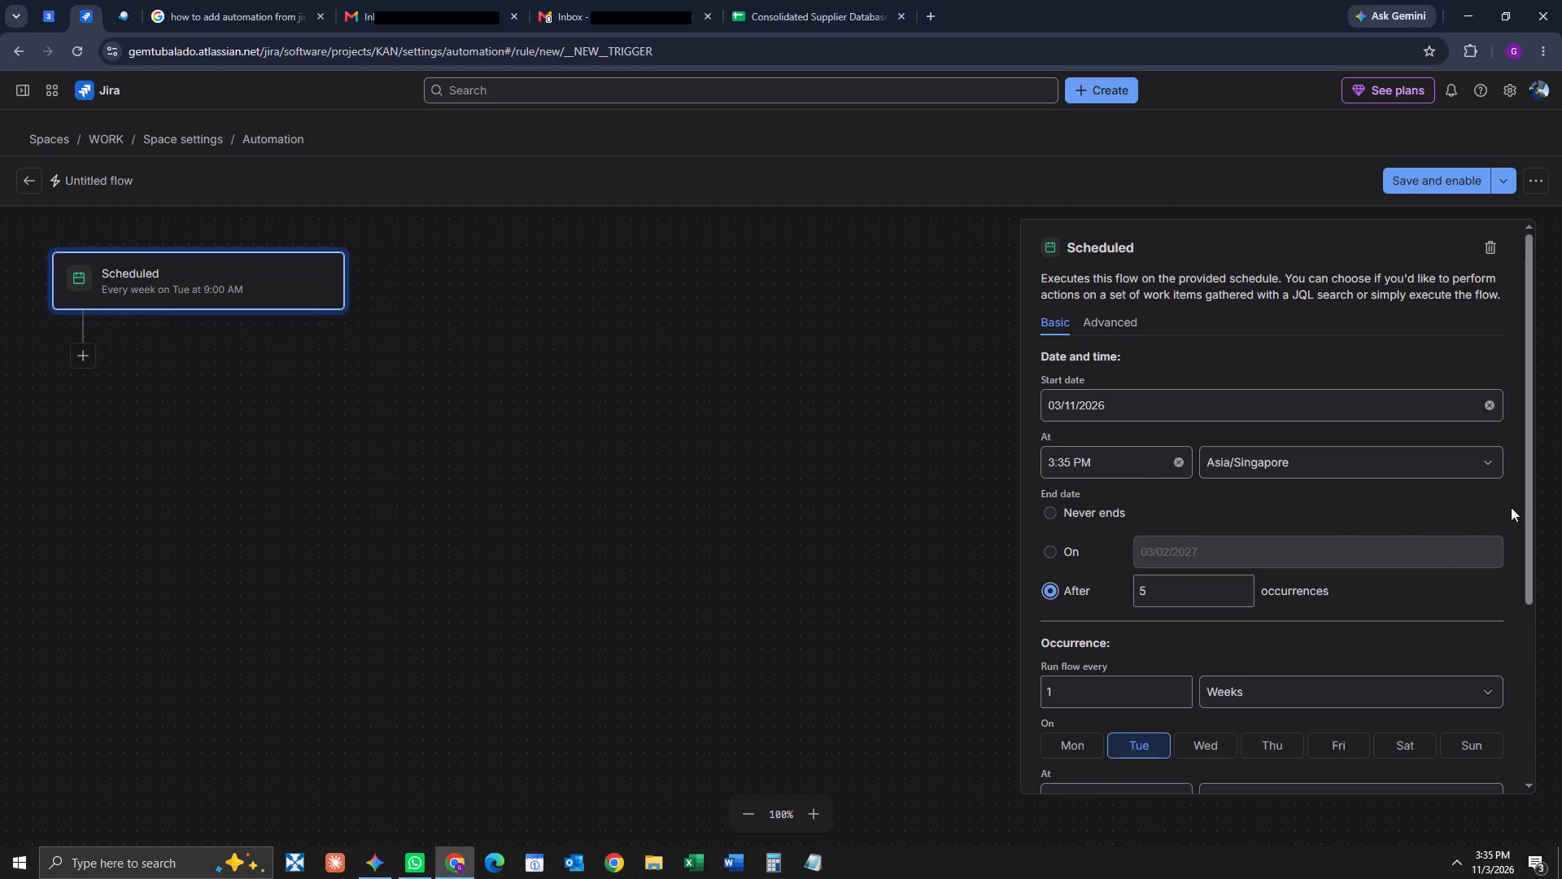
Review the Scheduled trigger's date, time, occurrence and JQL search settings, and return to the Google setup instructions.
{"action": "left_click_drag", "start_coordinate": [1526, 488], "coordinate": [1511, 601]}
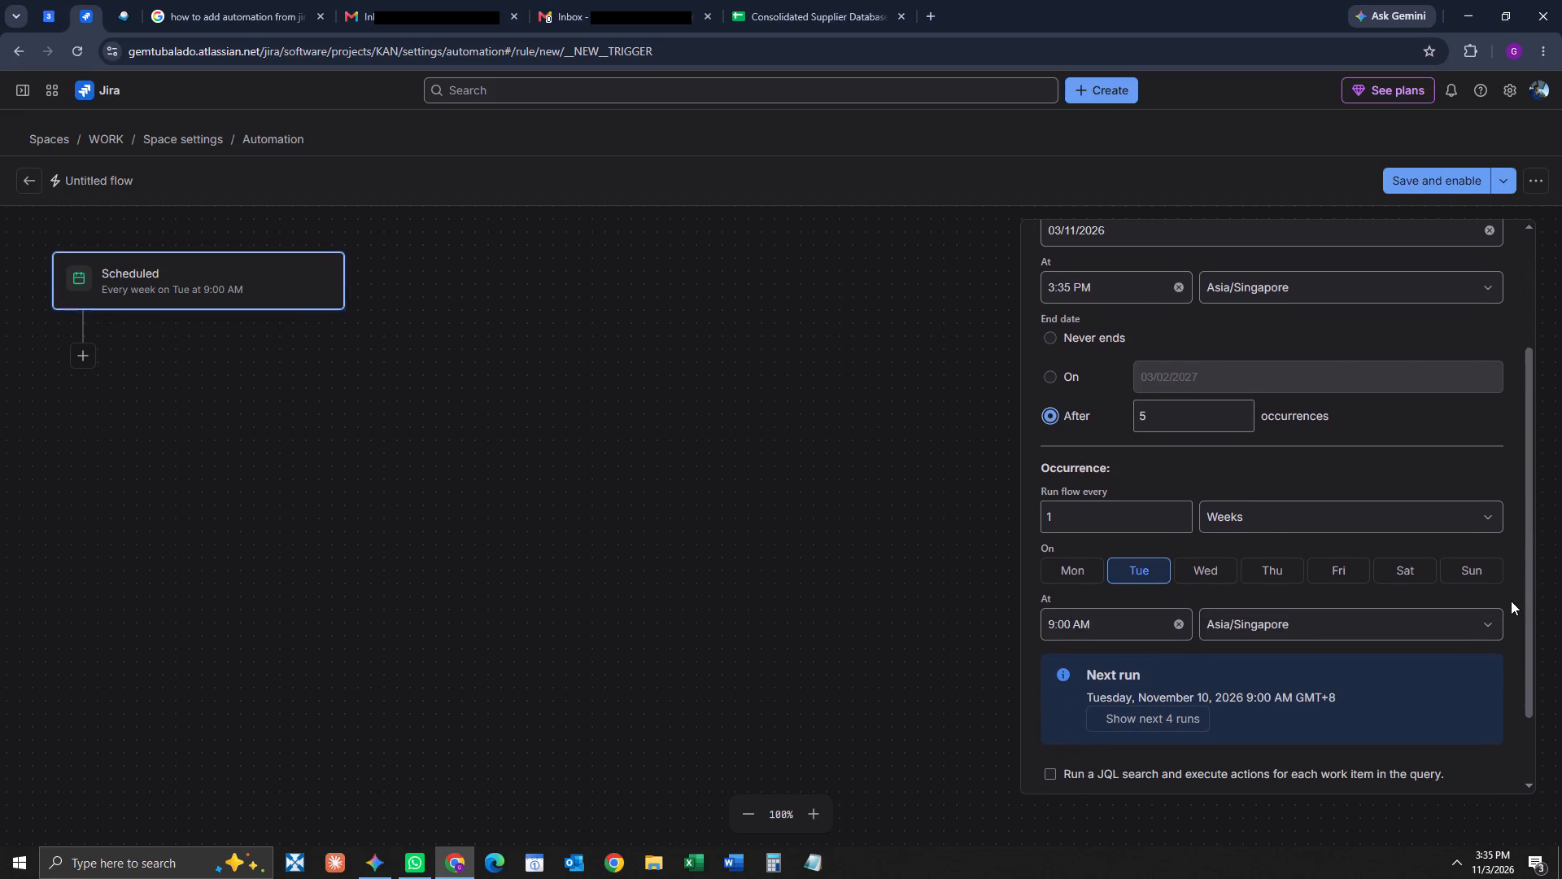
{"action": "left_click_drag", "start_coordinate": [1511, 601], "coordinate": [1516, 543]}
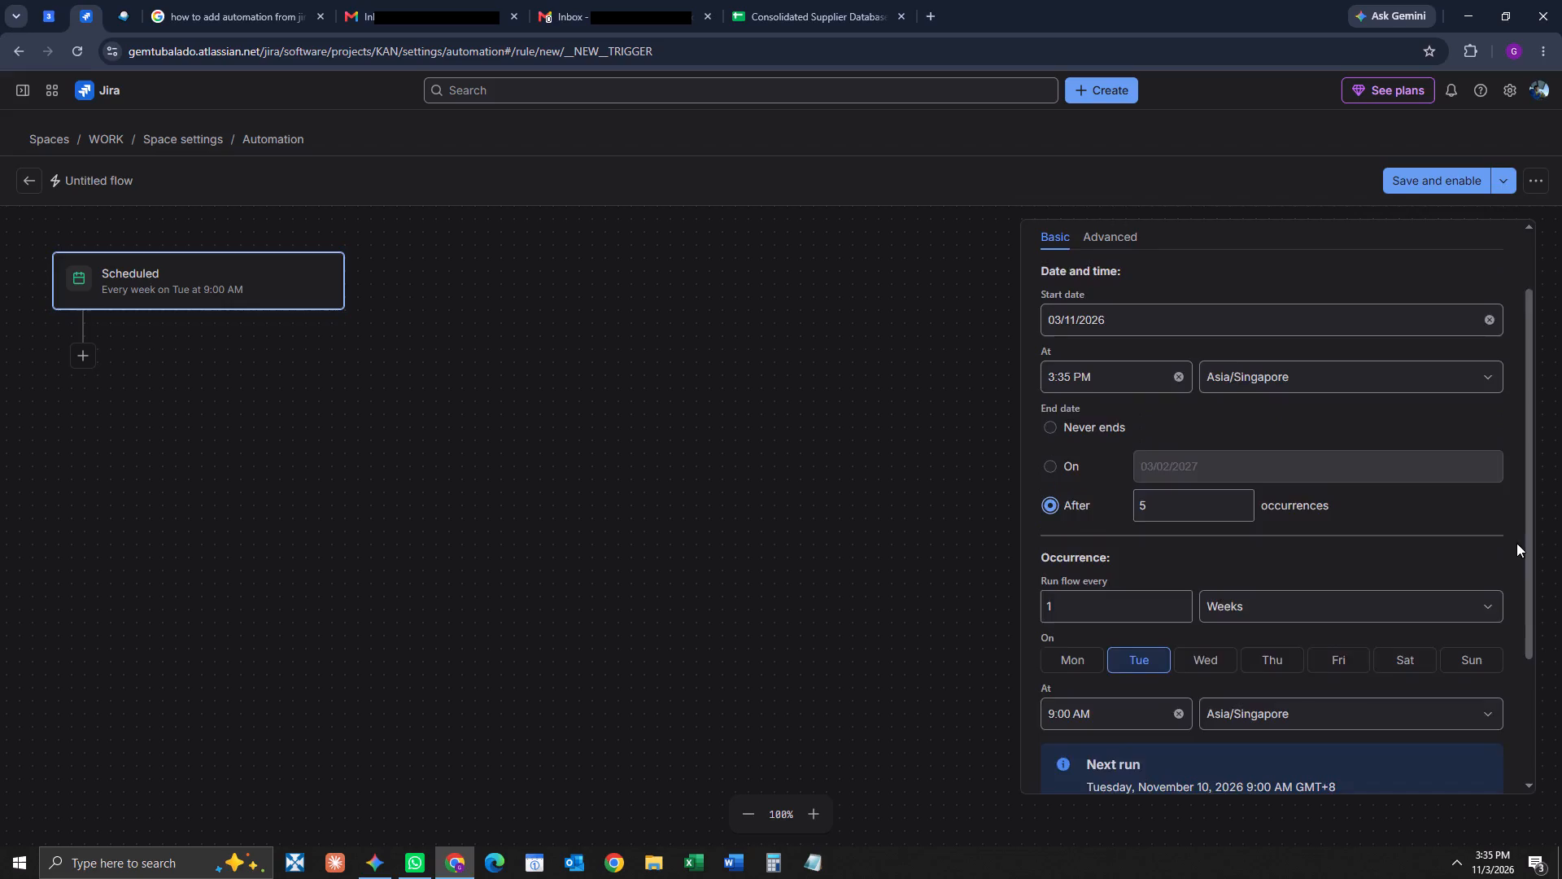
{"action": "left_click_drag", "start_coordinate": [1516, 543], "coordinate": [1519, 454]}
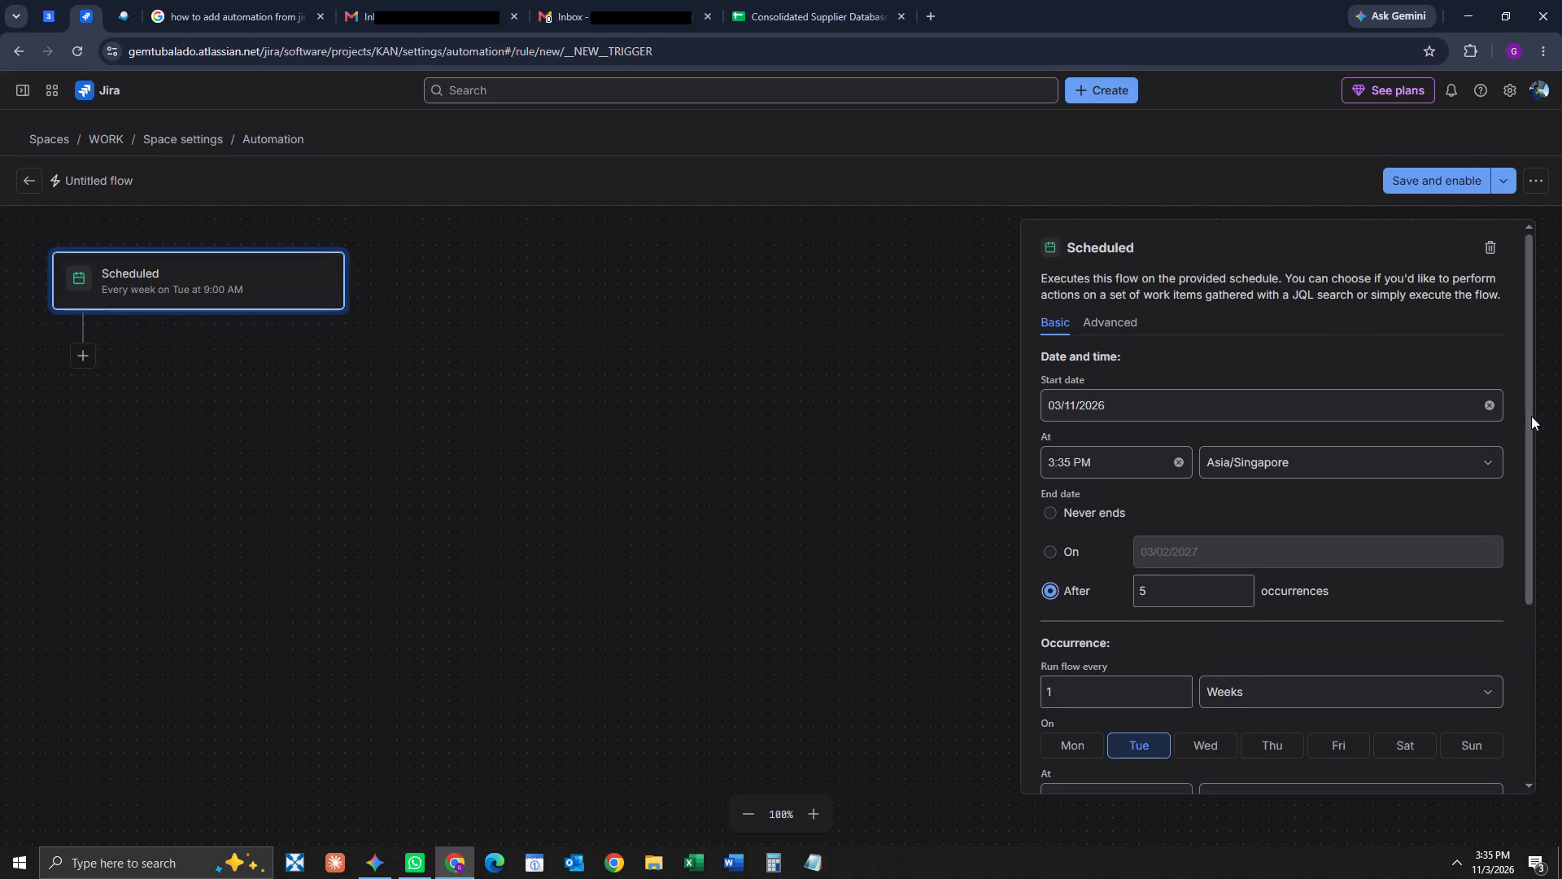
{"action": "left_click_drag", "start_coordinate": [1528, 409], "coordinate": [1516, 478]}
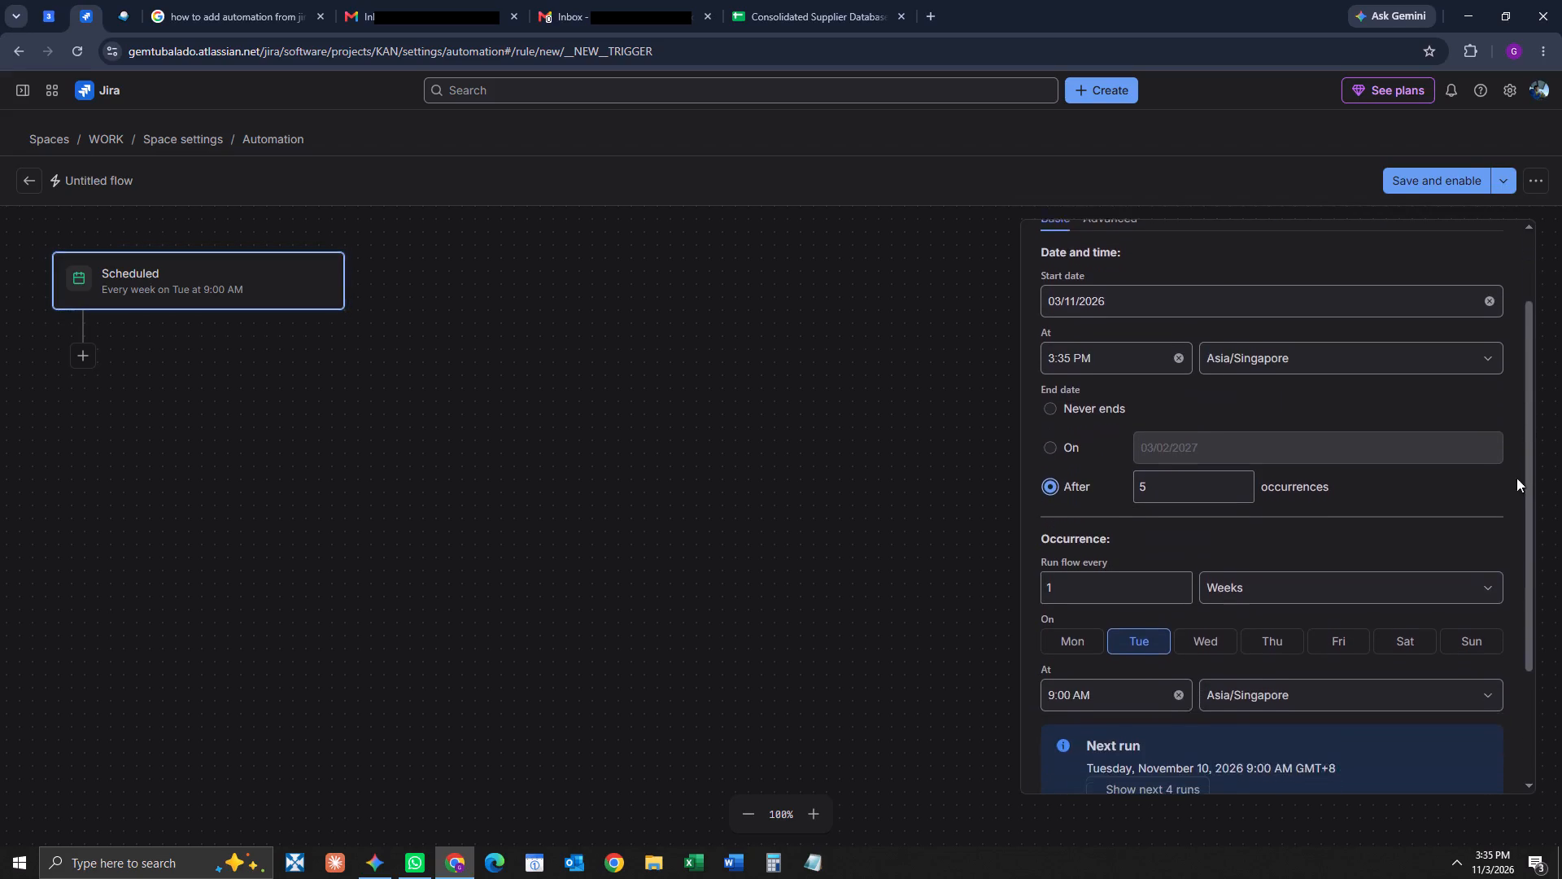
{"action": "left_click_drag", "start_coordinate": [1516, 478], "coordinate": [1502, 536]}
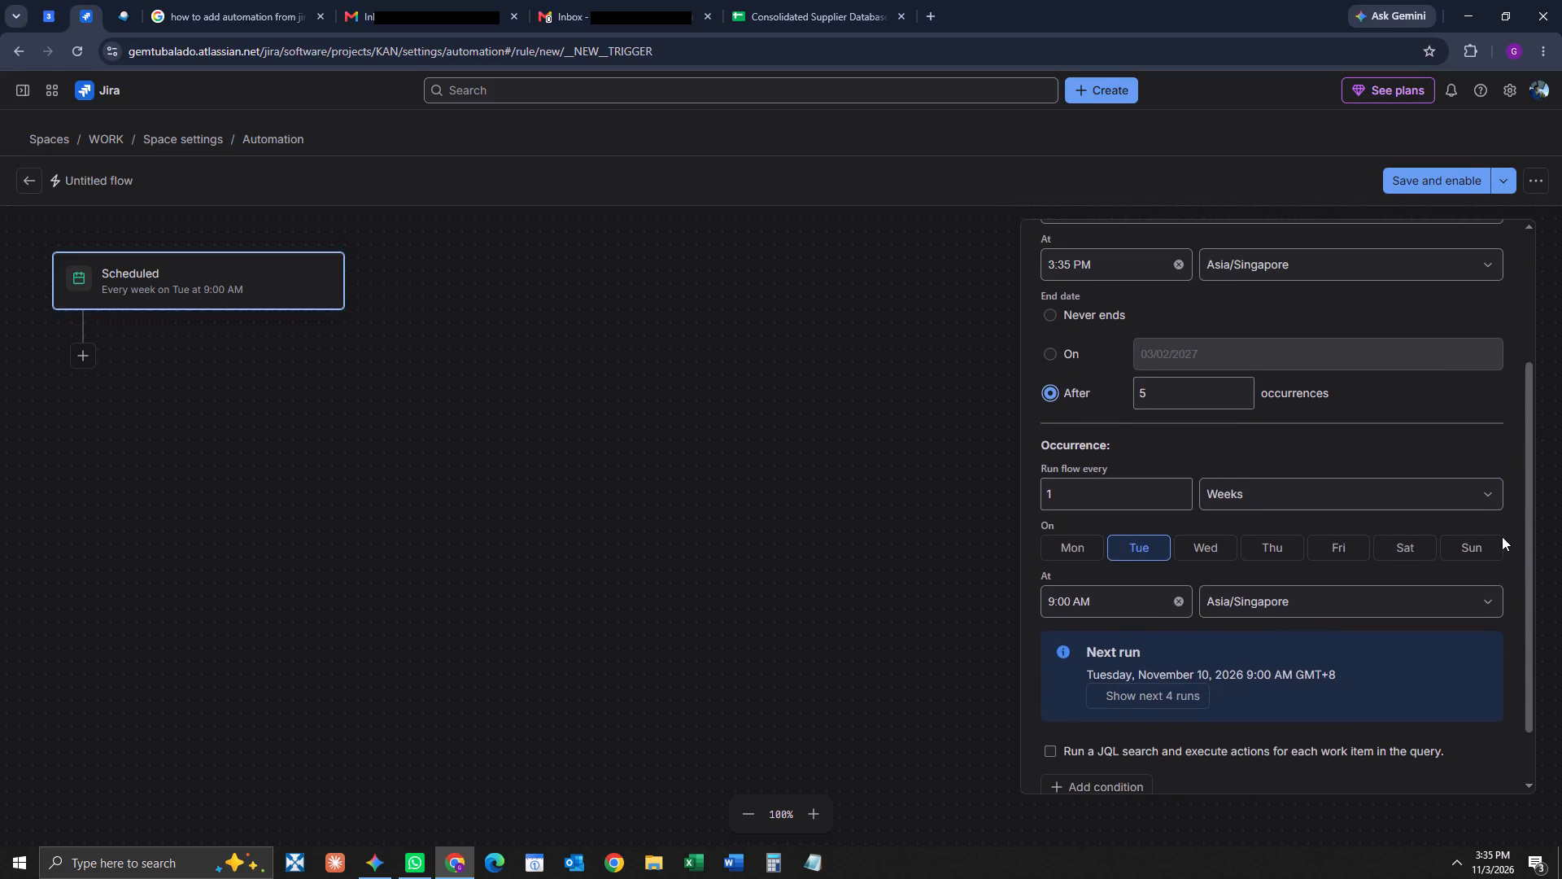
{"action": "left_click_drag", "start_coordinate": [1502, 536], "coordinate": [1499, 419]}
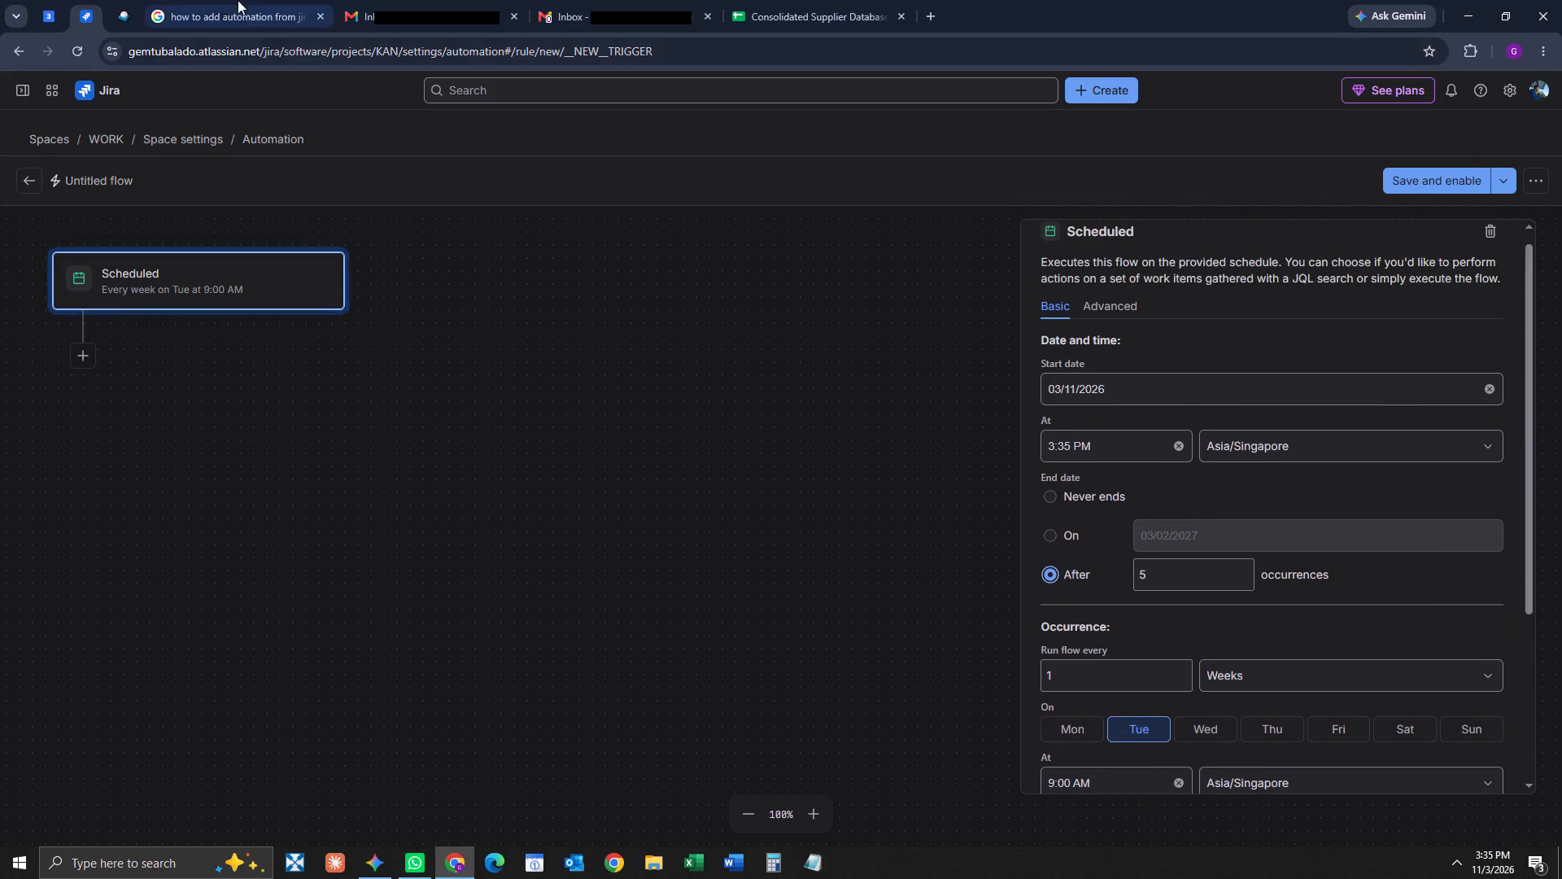
{"action": "left_click", "coordinate": [218, 18]}
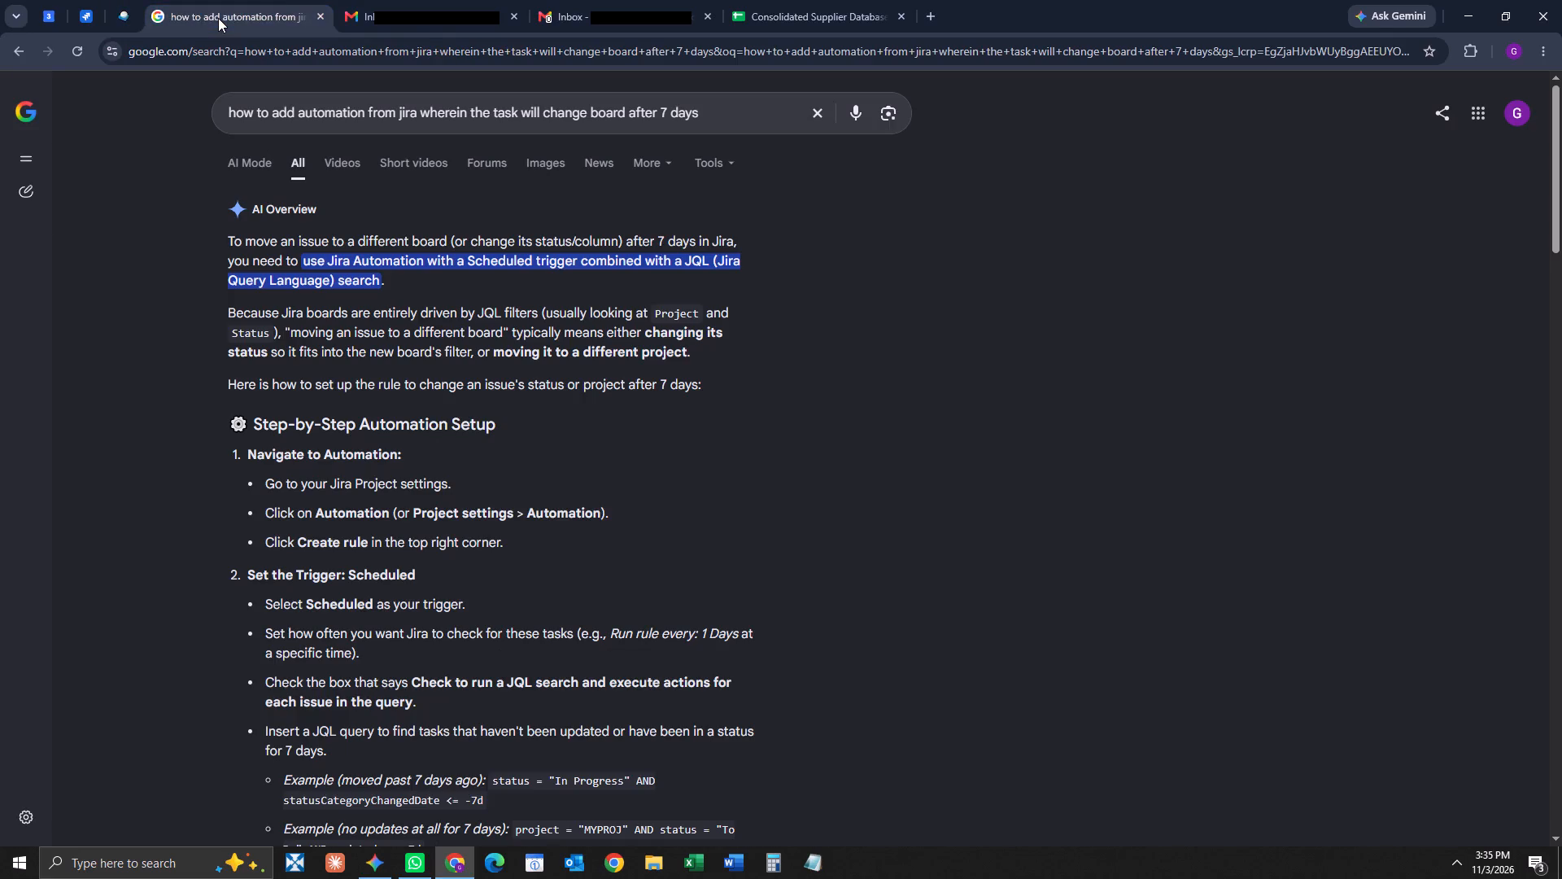
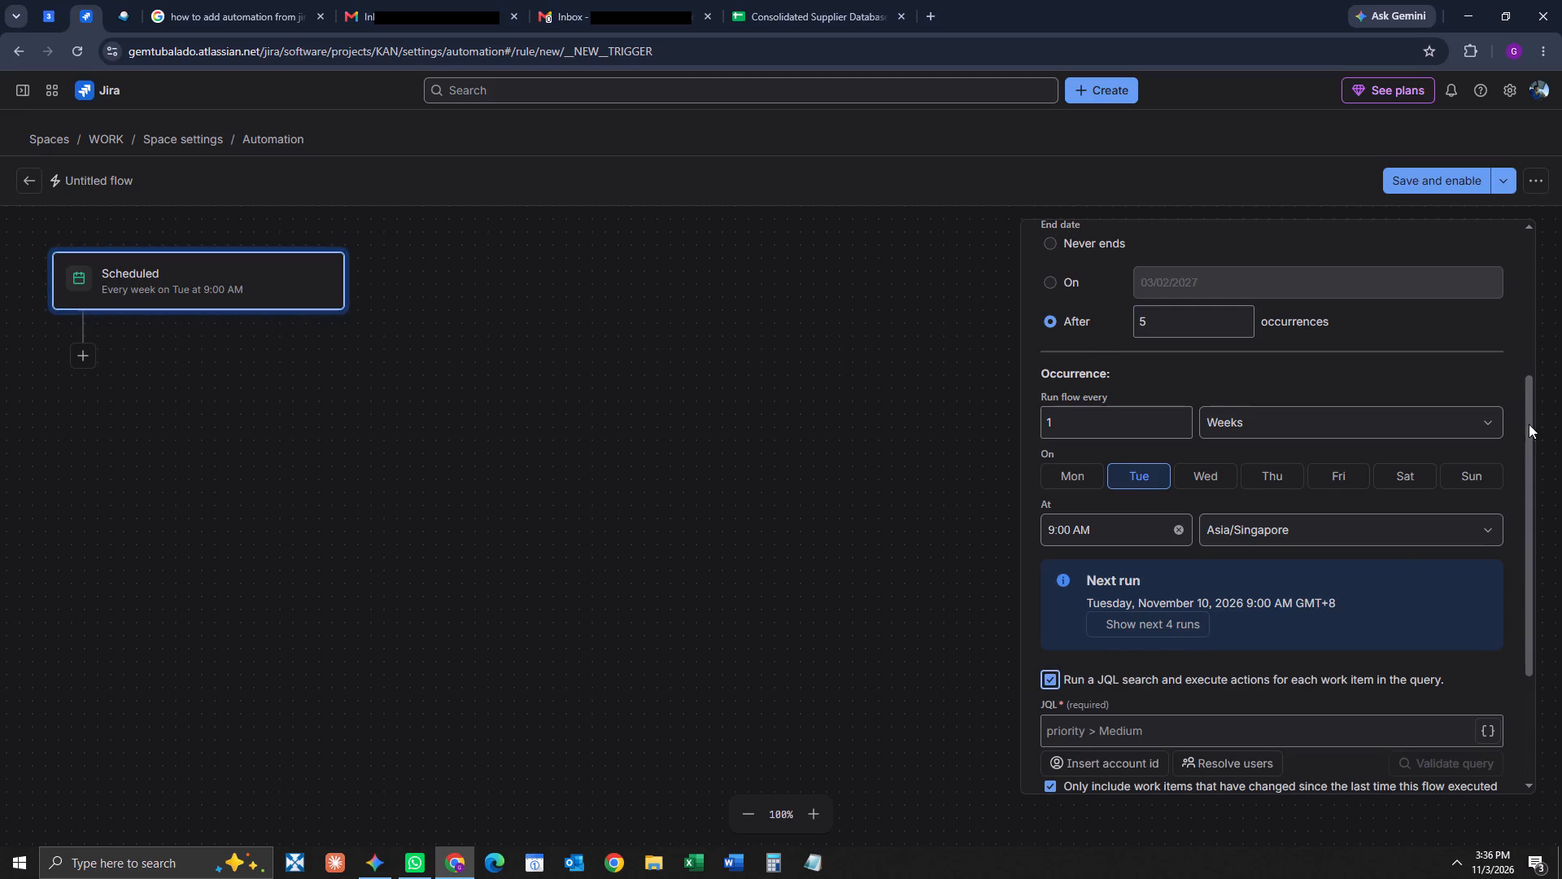
Compare the Scheduled trigger's JQL search settings with the 7-day JQL query examples in the Google setup instructions.
{"action": "left_click_drag", "start_coordinate": [1529, 425], "coordinate": [1525, 582]}
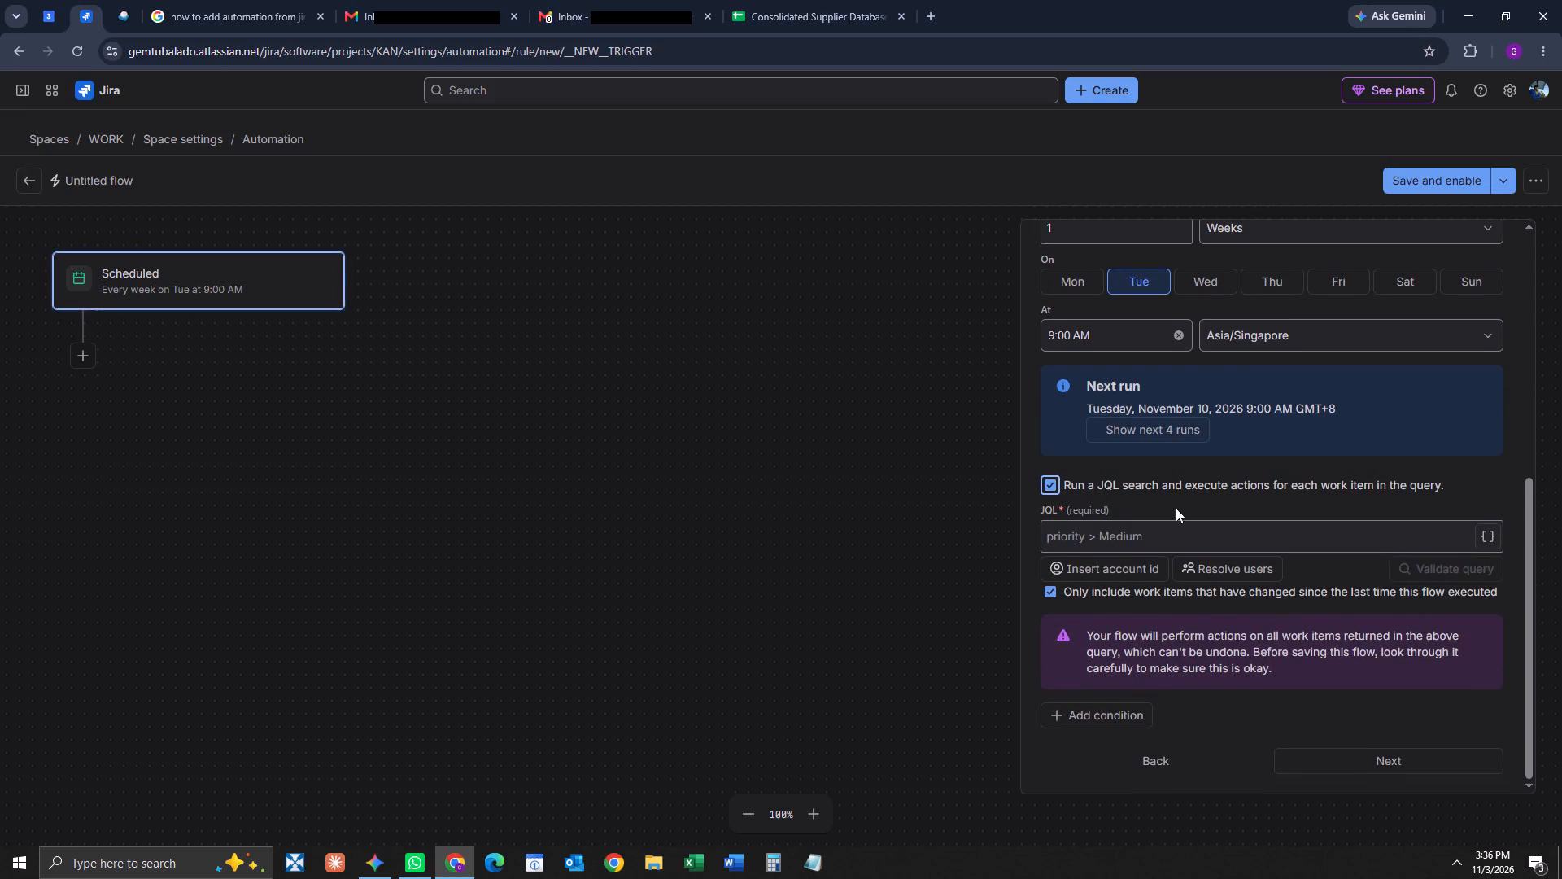
{"action": "left_click", "coordinate": [225, 9]}
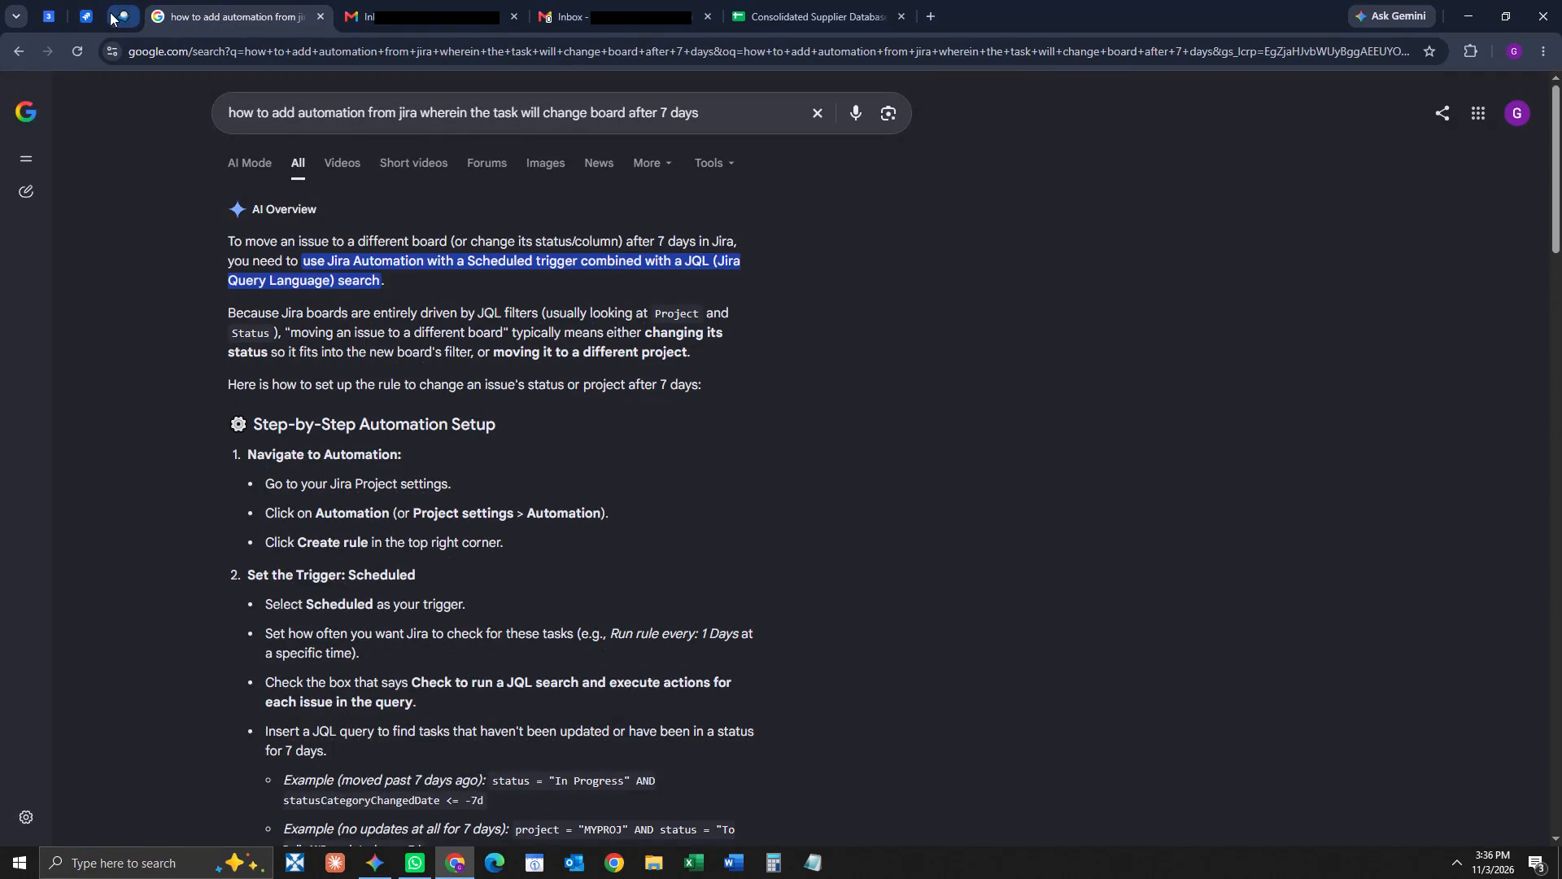
{"action": "left_click", "coordinate": [91, 22]}
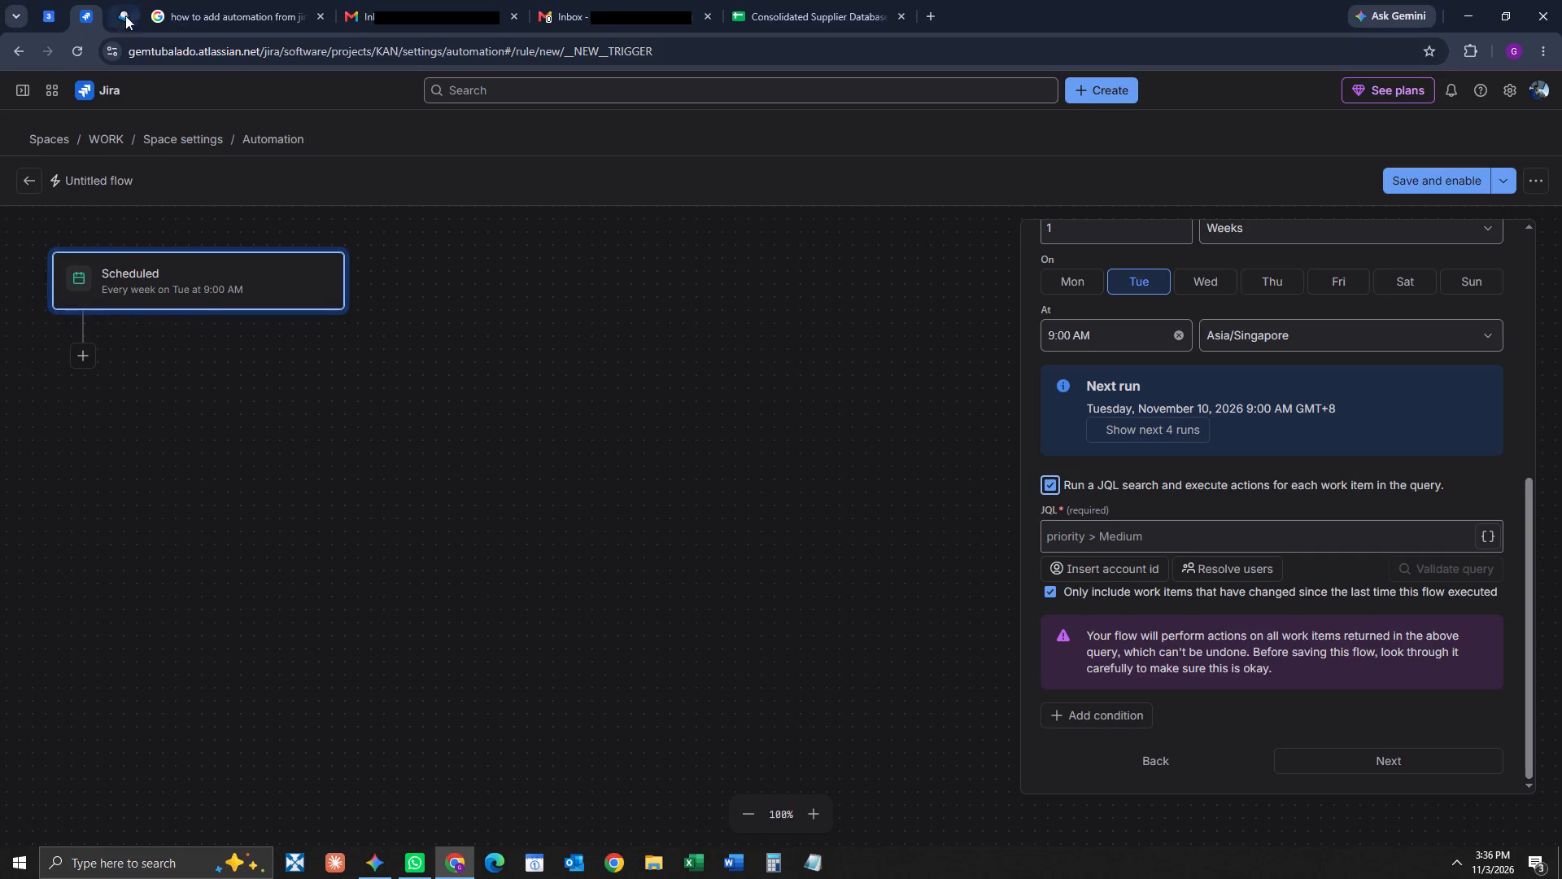
{"action": "left_click", "coordinate": [191, 15]}
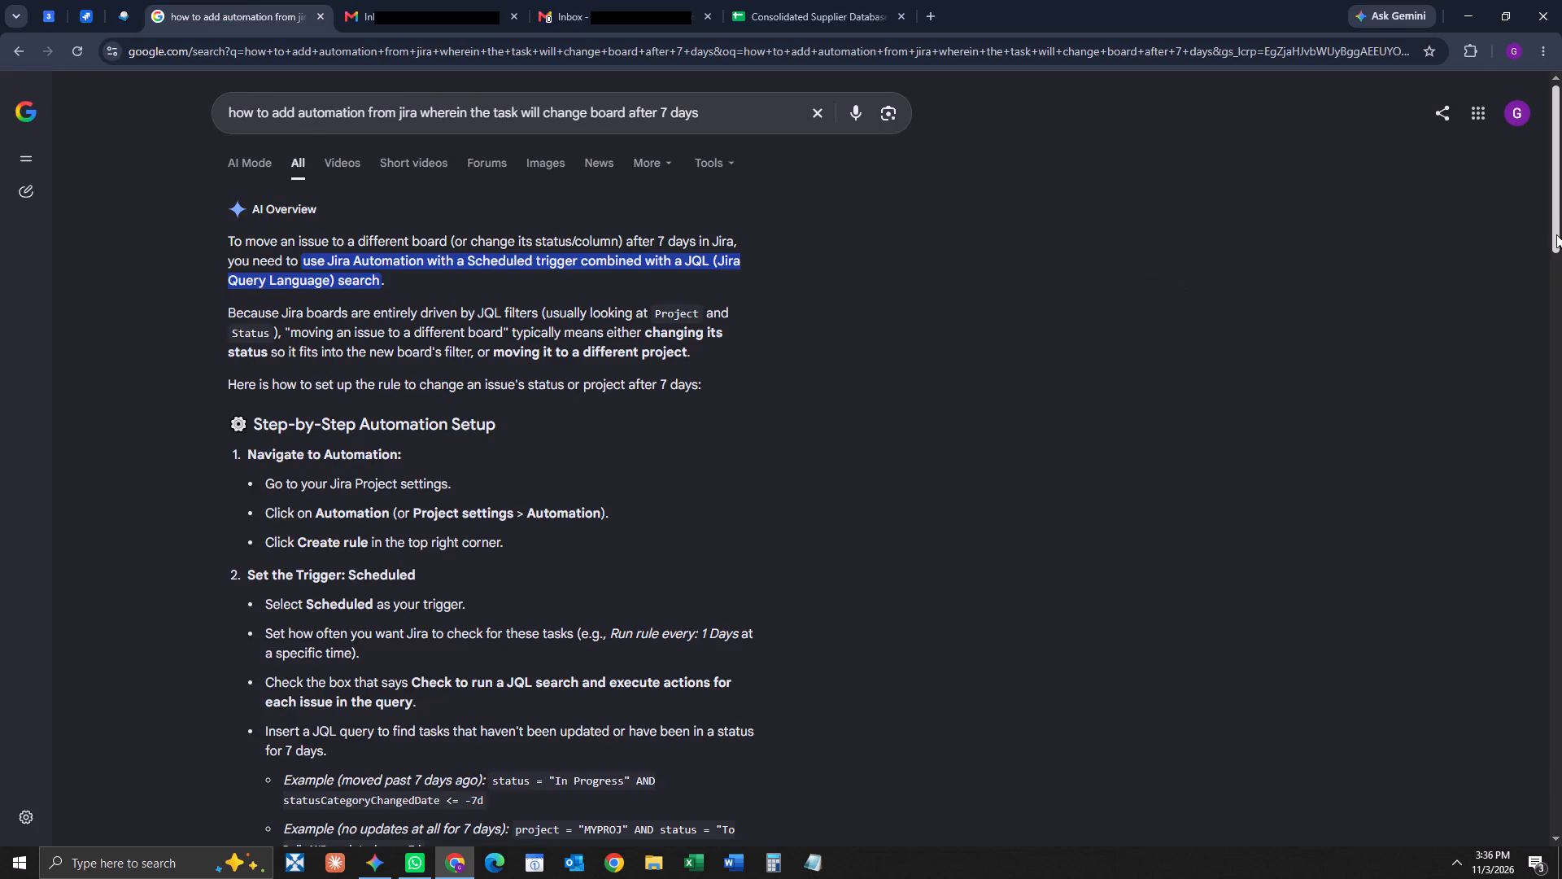
{"action": "left_click_drag", "start_coordinate": [1556, 234], "coordinate": [1555, 304]}
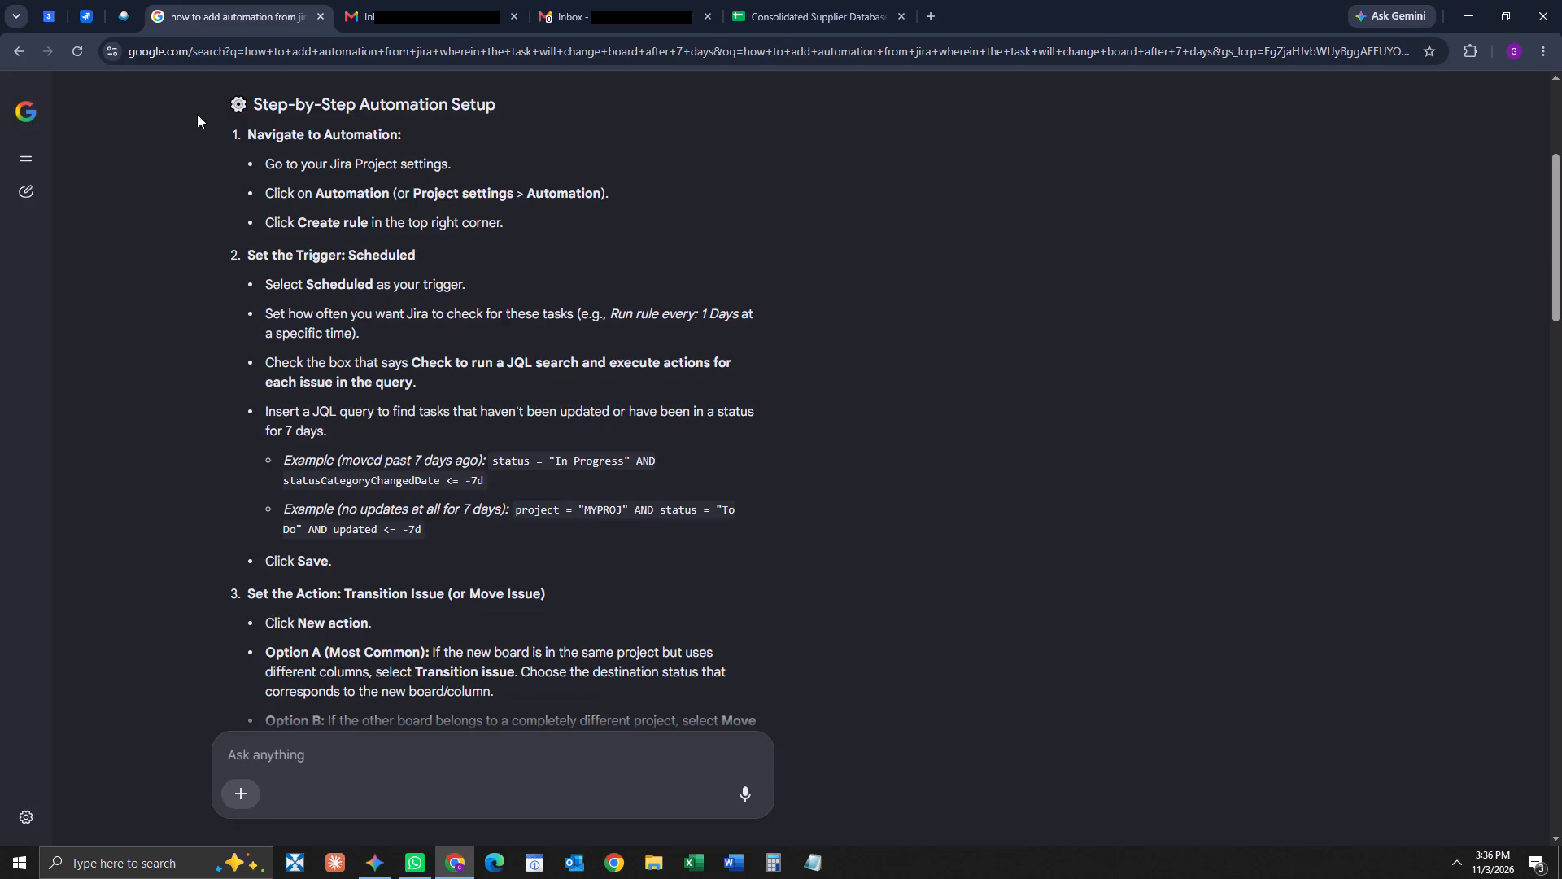
{"action": "left_click", "coordinate": [83, 15]}
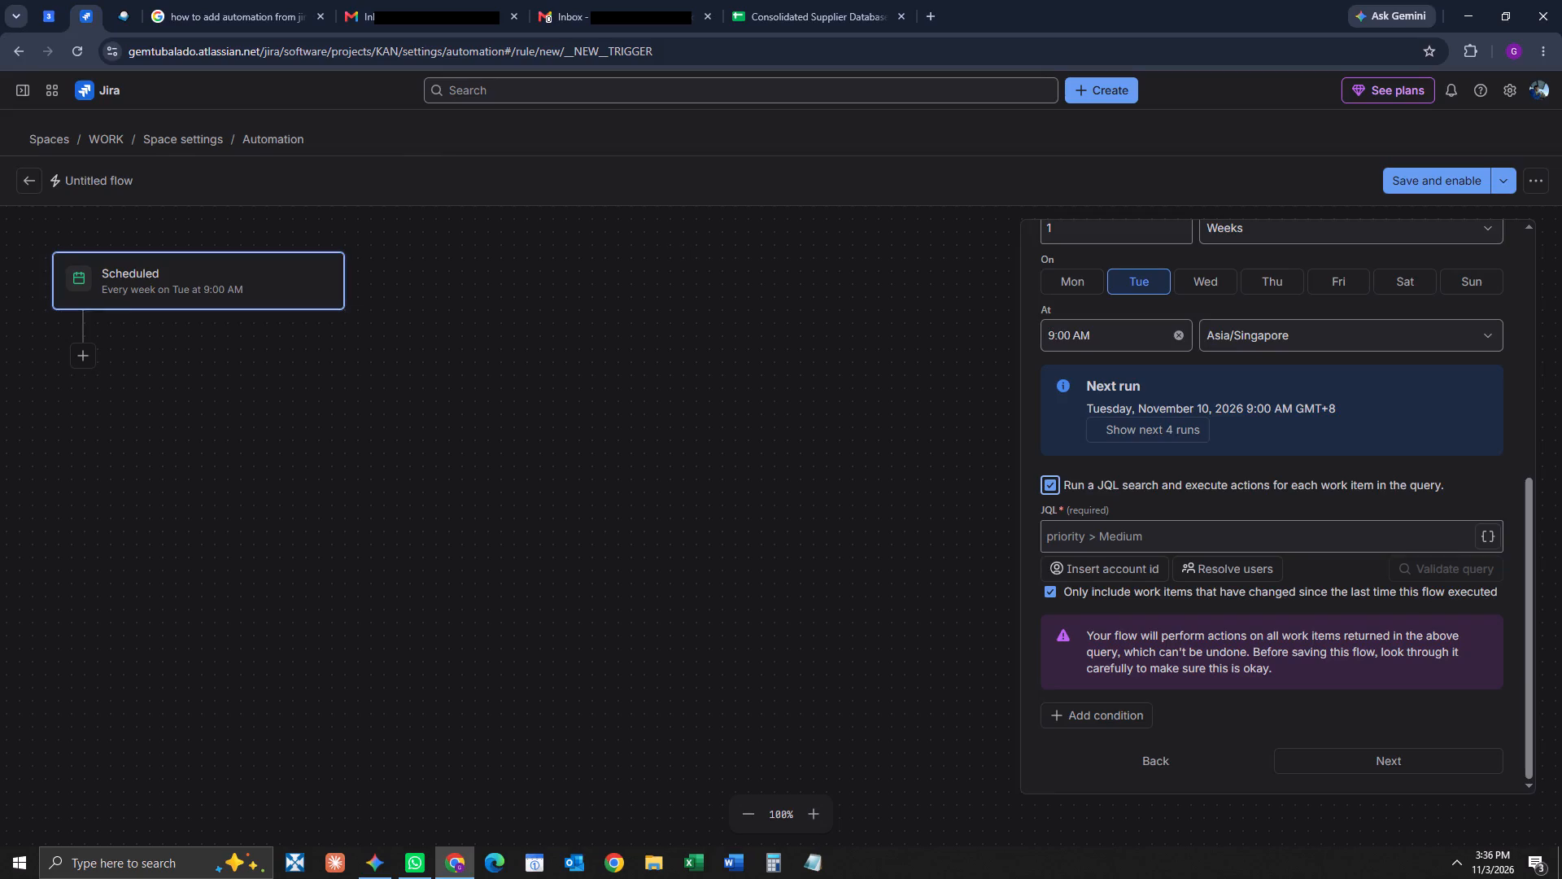
{"action": "left_click", "coordinate": [1153, 541]}
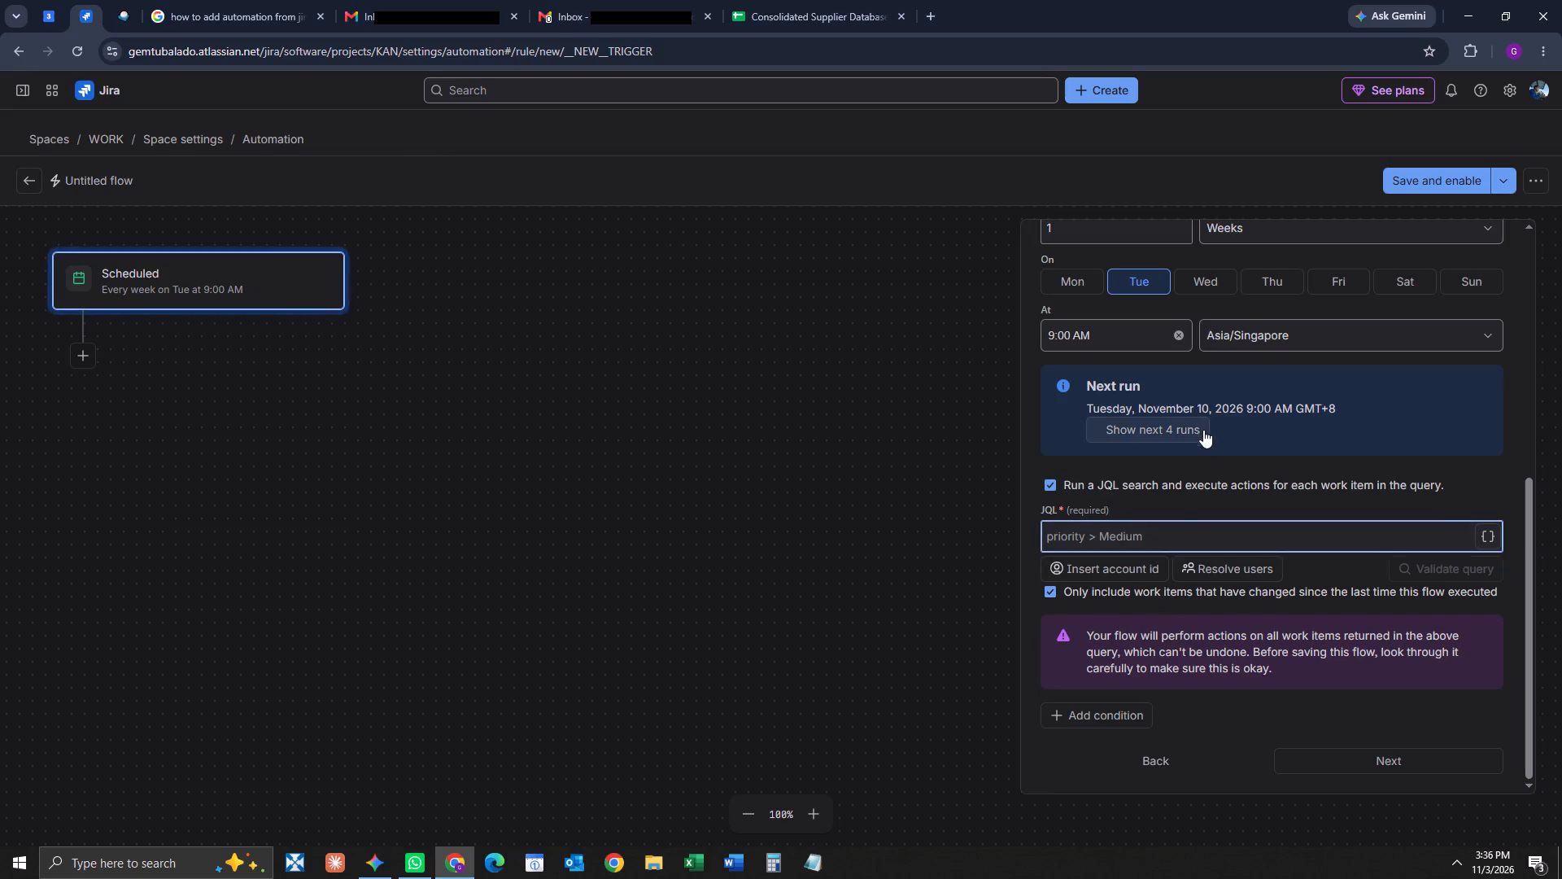
{"action": "left_click_drag", "start_coordinate": [1531, 504], "coordinate": [1534, 573]}
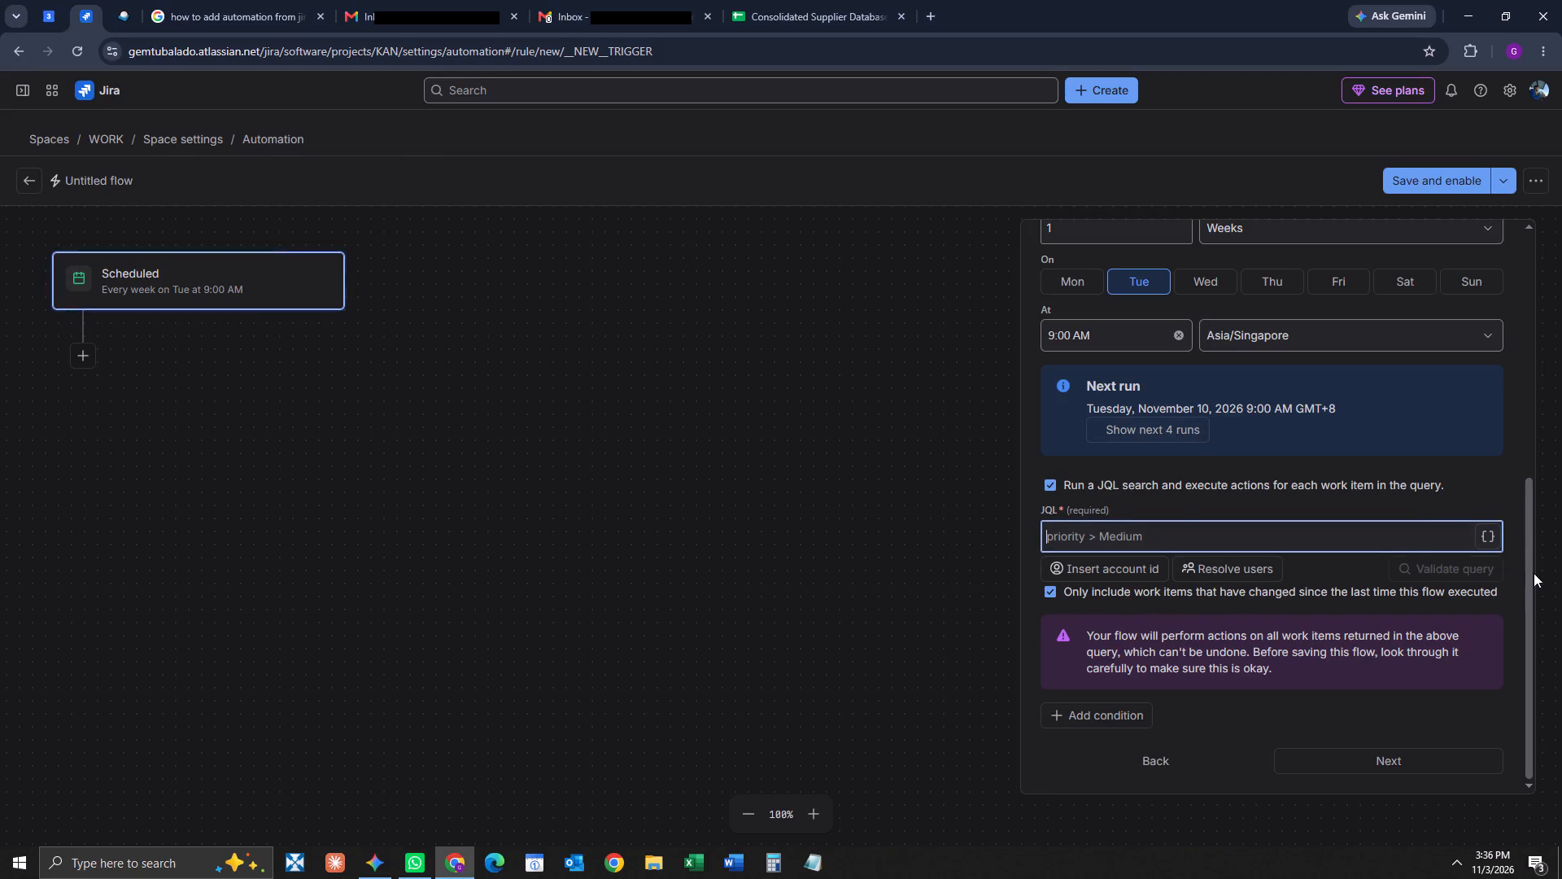
{"action": "left_click_drag", "start_coordinate": [1534, 573], "coordinate": [1534, 574]}
{"action": "left_click", "coordinate": [1233, 543]}
Browse the smart values available for the trigger's JQL query, including the JSON functions, and check them against the Google instructions.
{"action": "left_click", "coordinate": [1487, 538]}
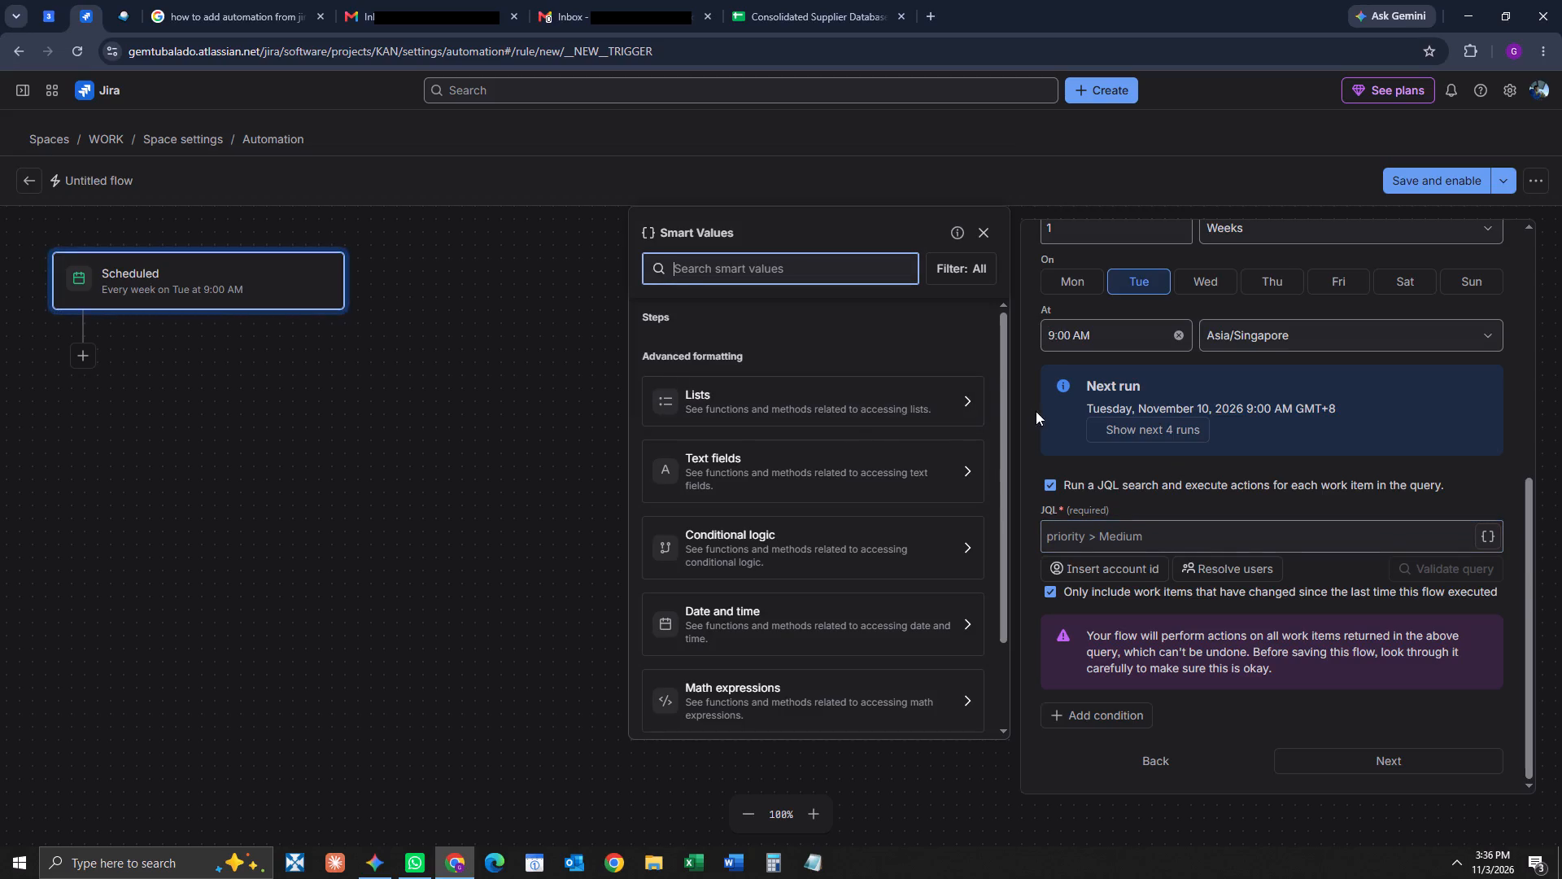
{"action": "left_click_drag", "start_coordinate": [1006, 388], "coordinate": [1002, 474]}
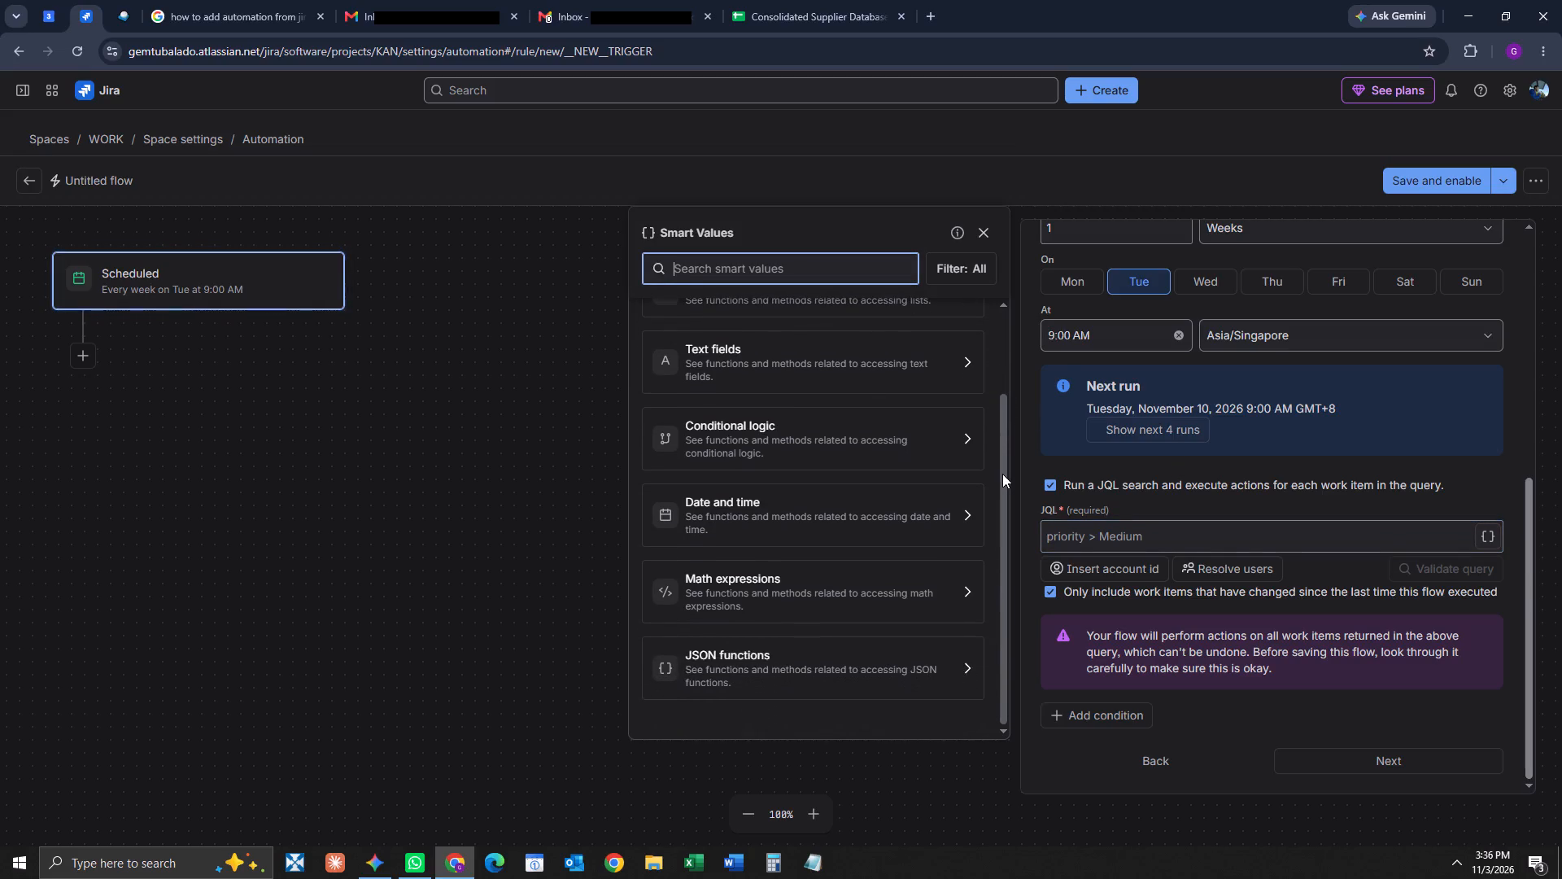
{"action": "left_click_drag", "start_coordinate": [1002, 474], "coordinate": [996, 288]}
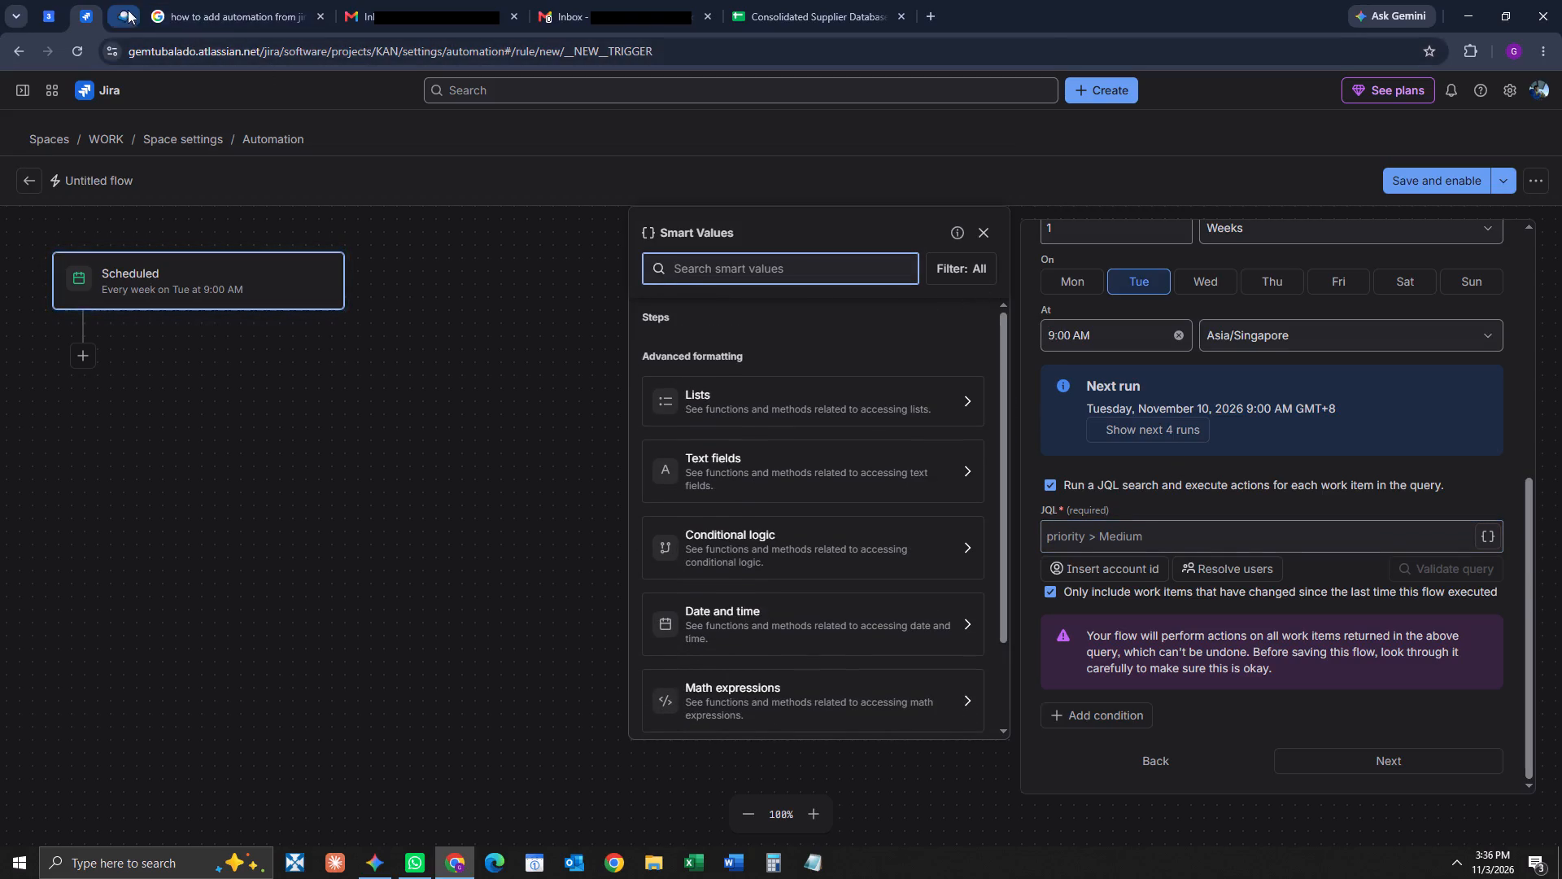
{"action": "left_click", "coordinate": [187, 9]}
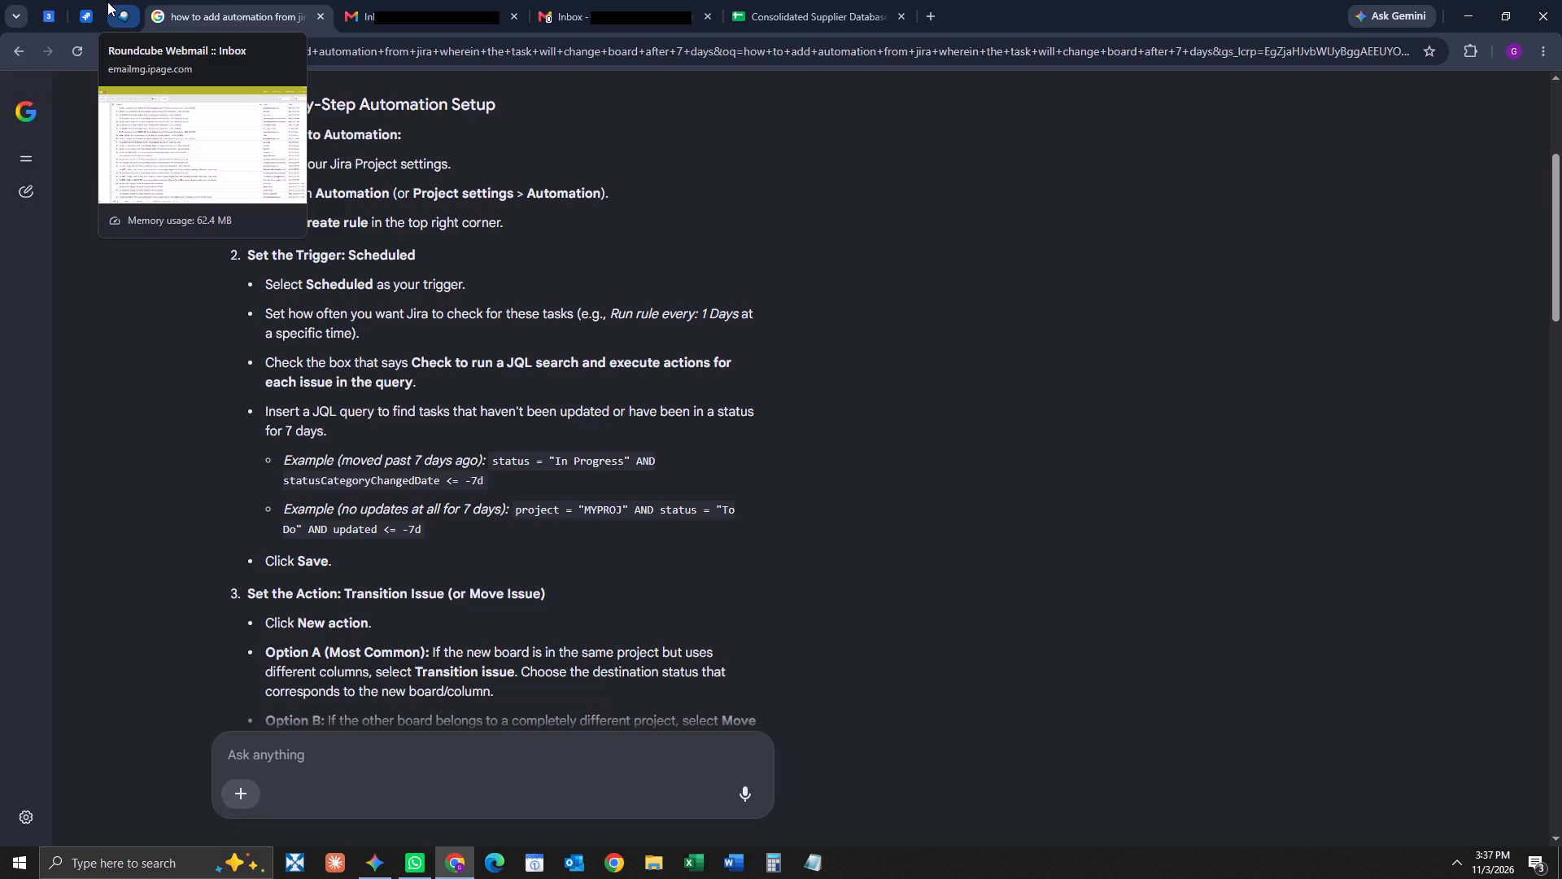
{"action": "left_click", "coordinate": [84, 17]}
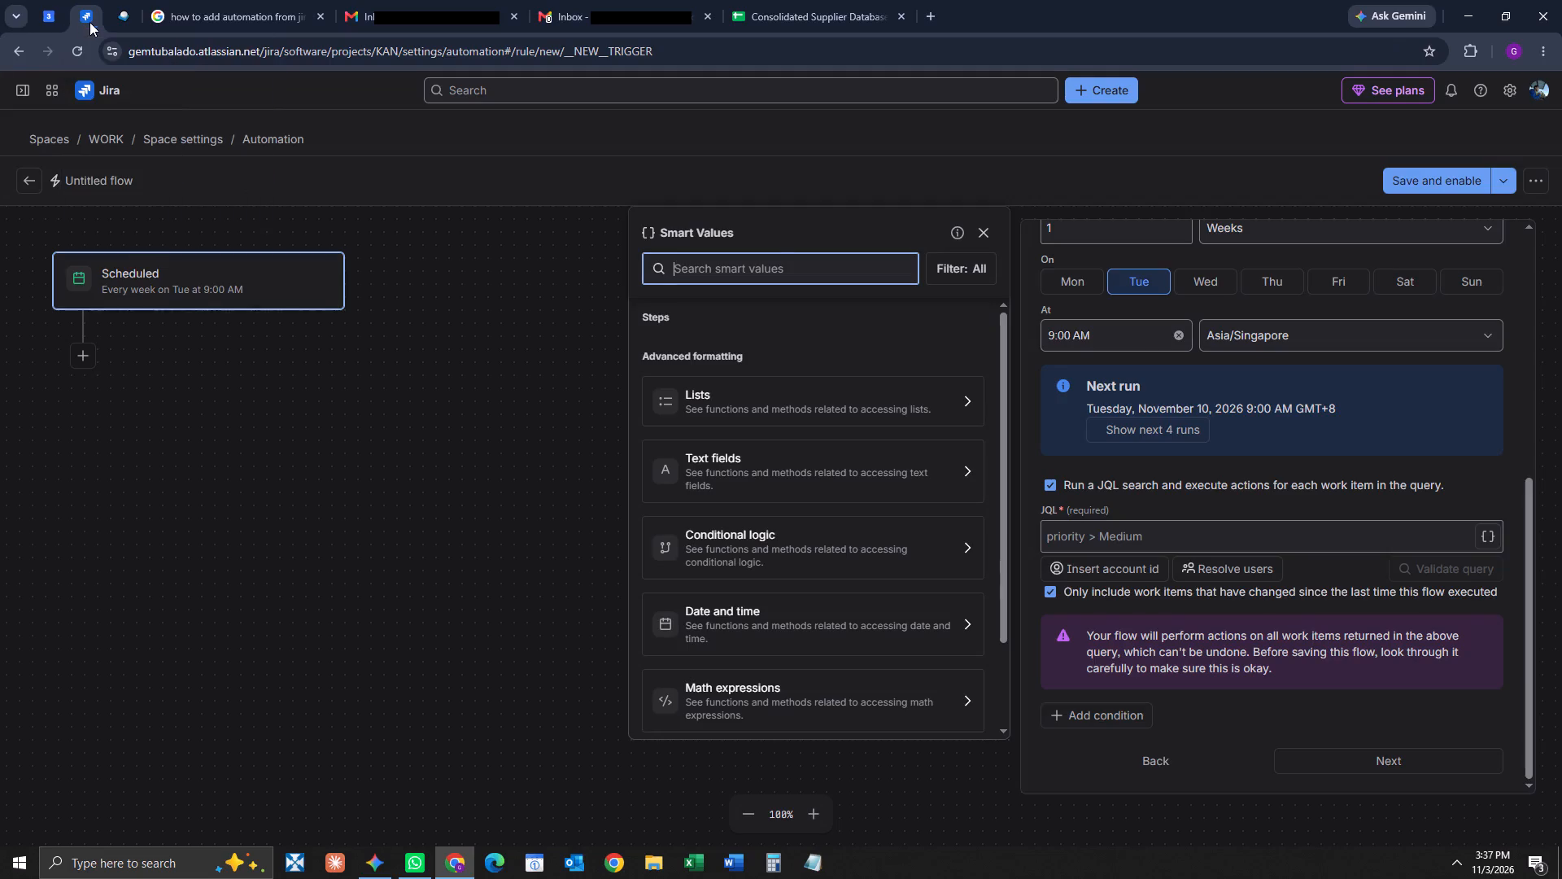
{"action": "left_click_drag", "start_coordinate": [1003, 427], "coordinate": [1003, 461]}
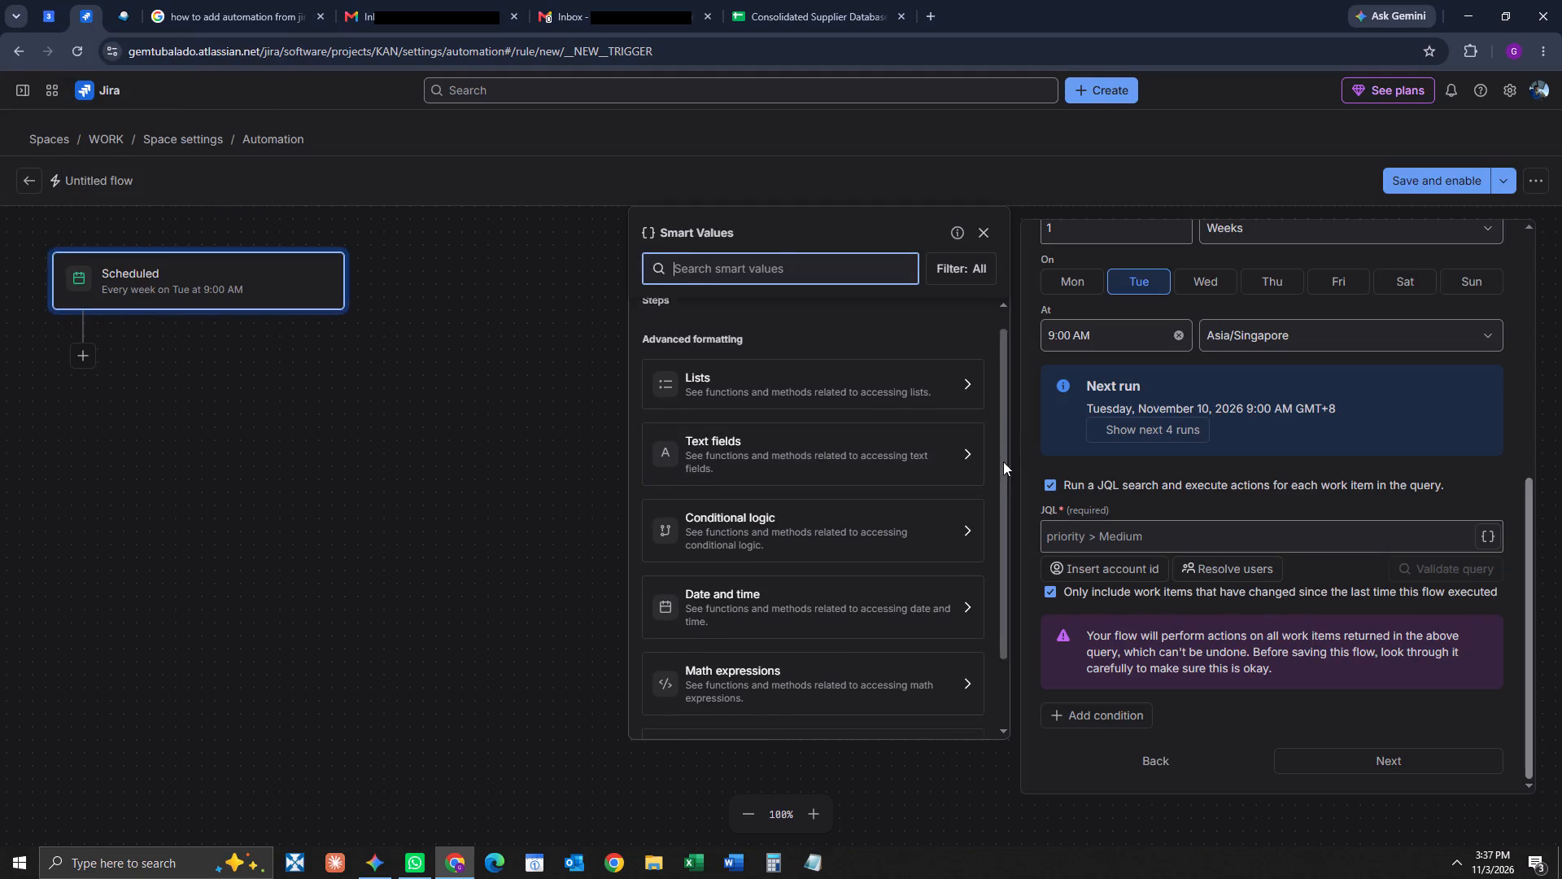
{"action": "left_click_drag", "start_coordinate": [1003, 461], "coordinate": [994, 526]}
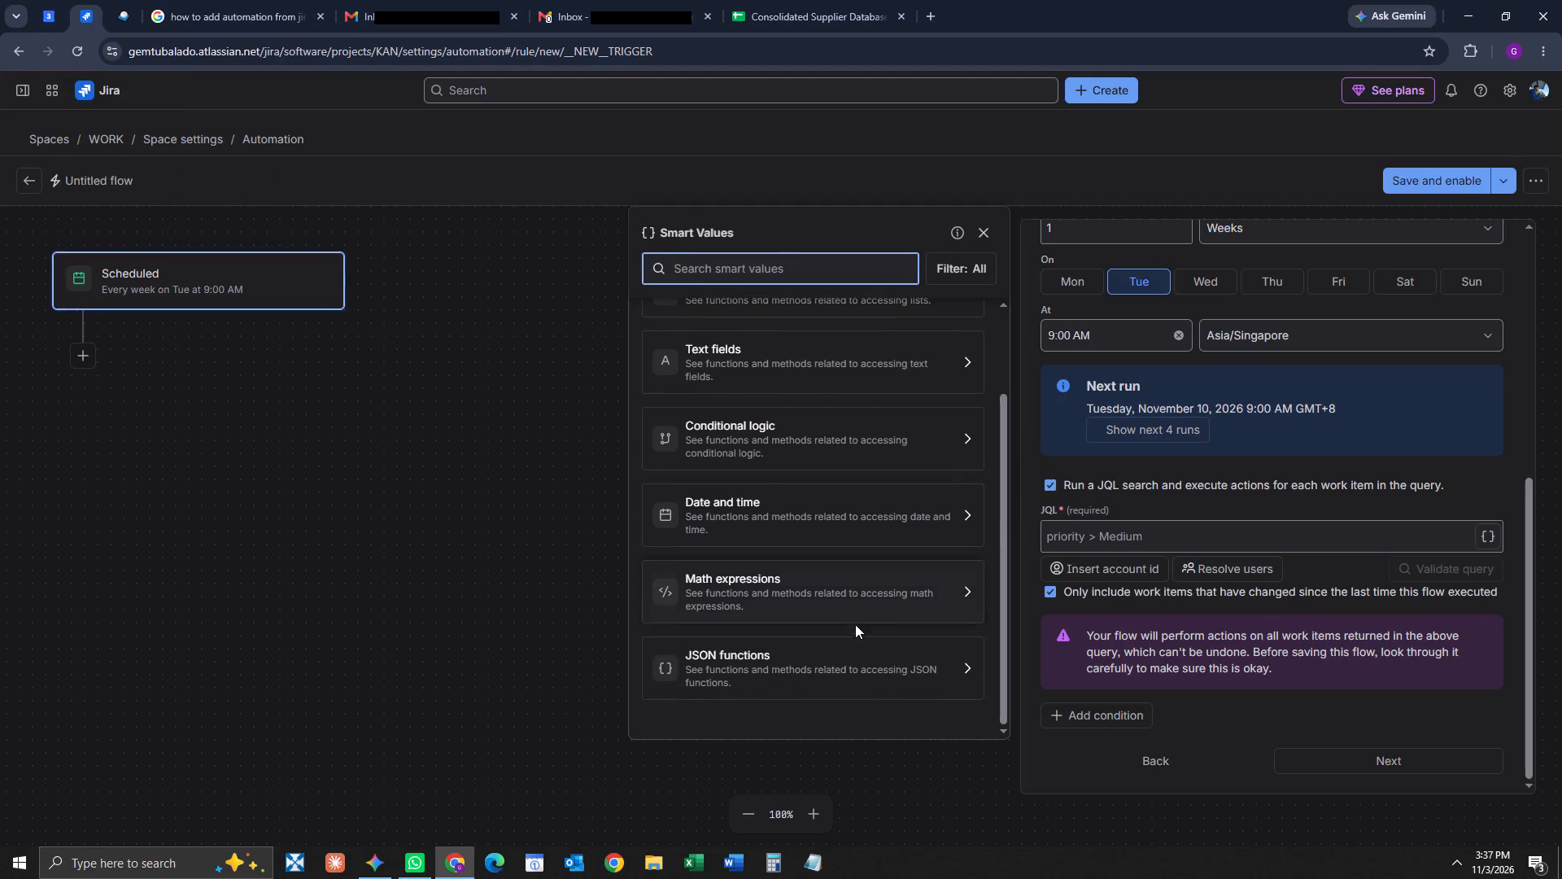
{"action": "left_click", "coordinate": [846, 657]}
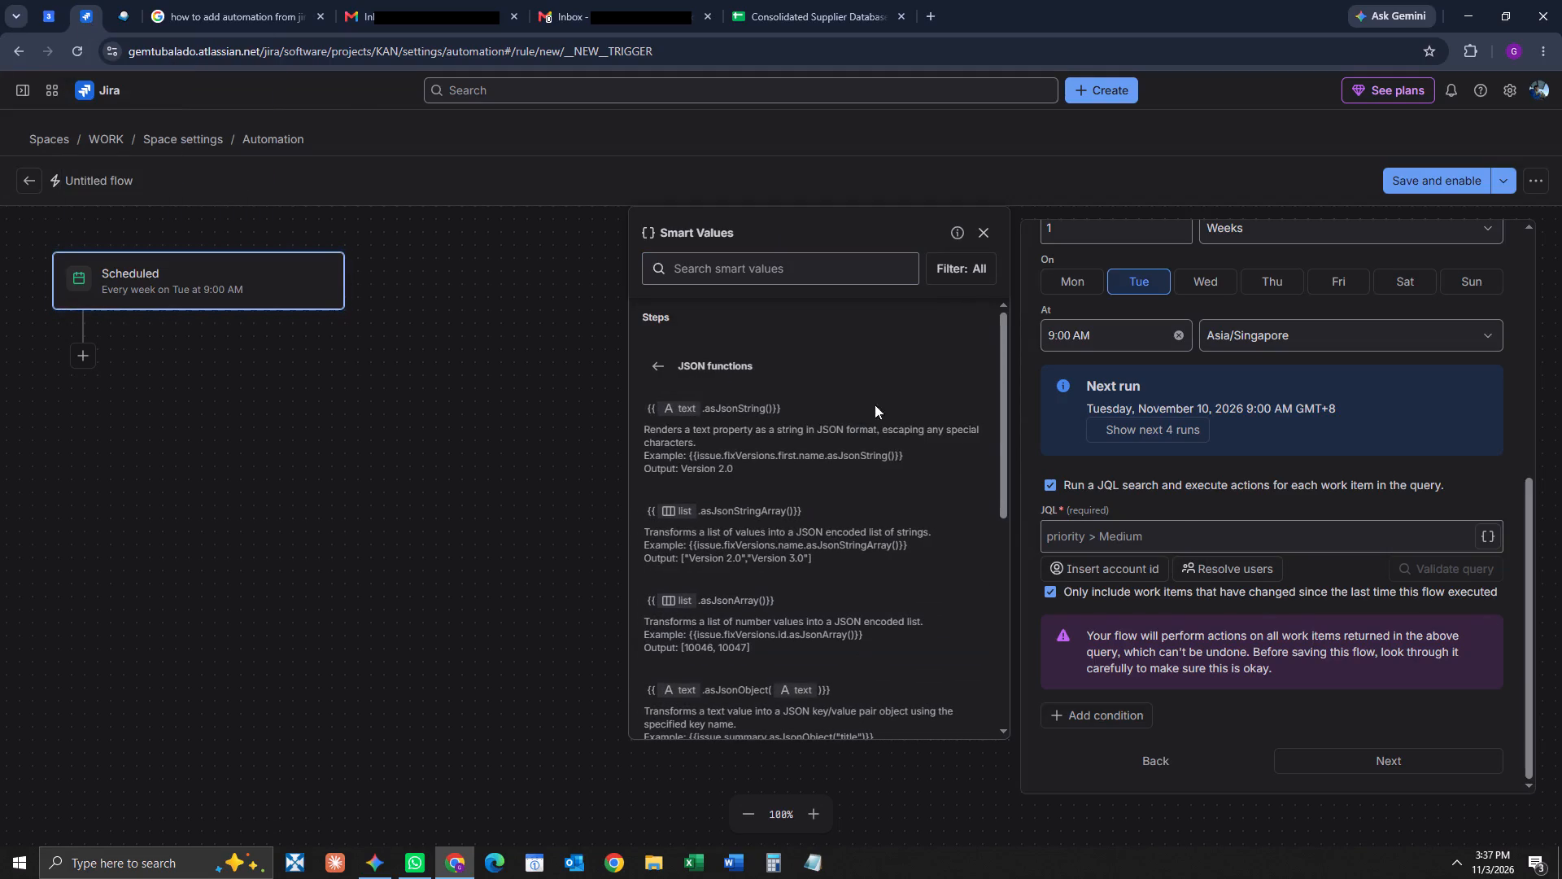
{"action": "left_click", "coordinate": [240, 23]}
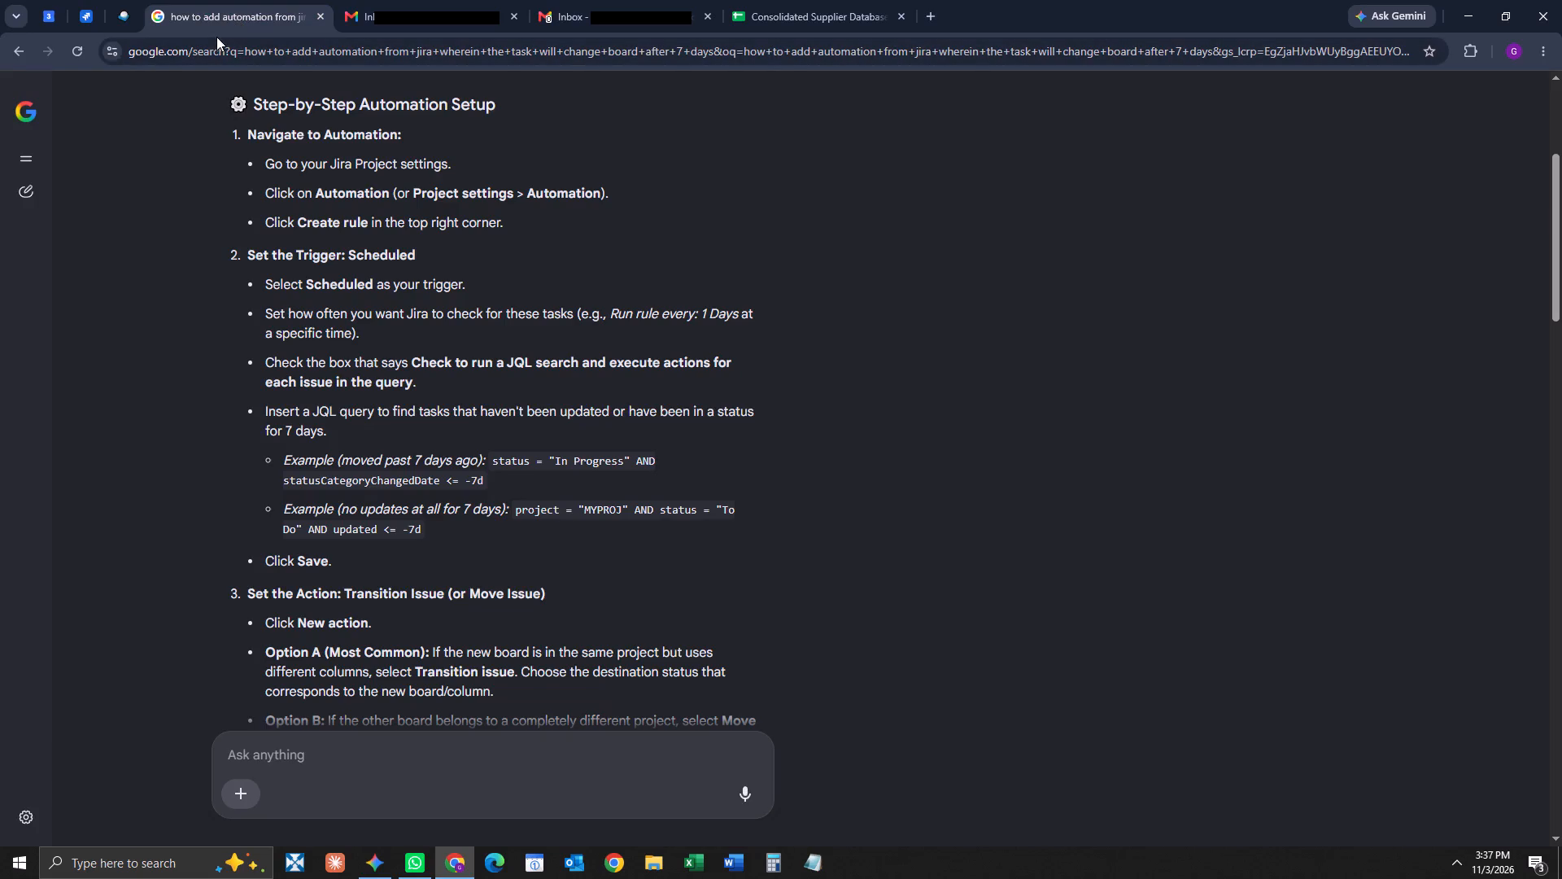
{"action": "left_click", "coordinate": [78, 20]}
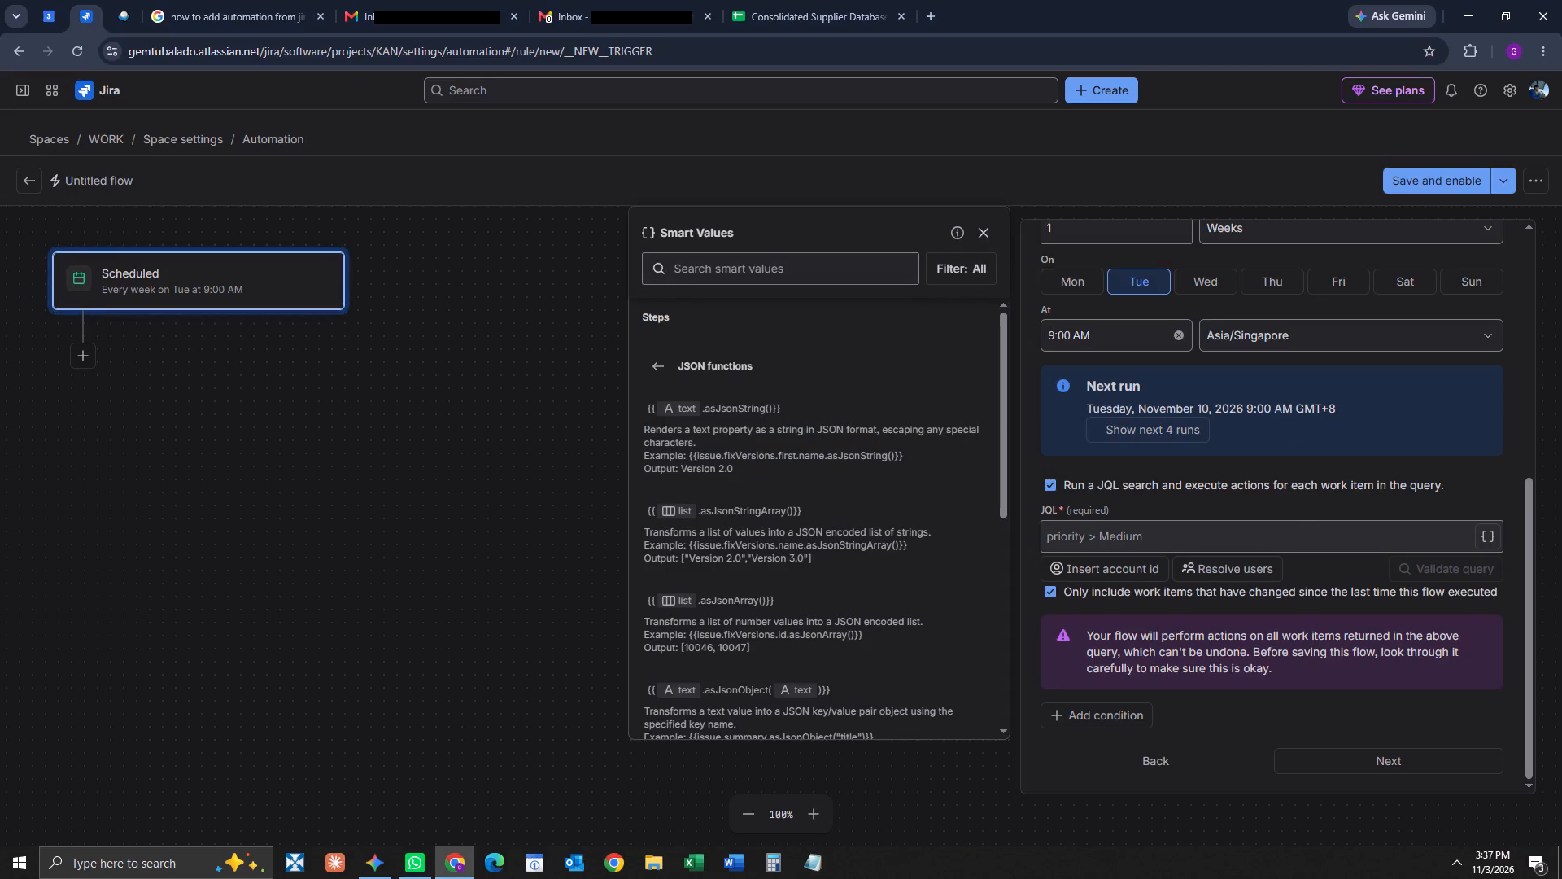
{"action": "left_click", "coordinate": [1484, 537]}
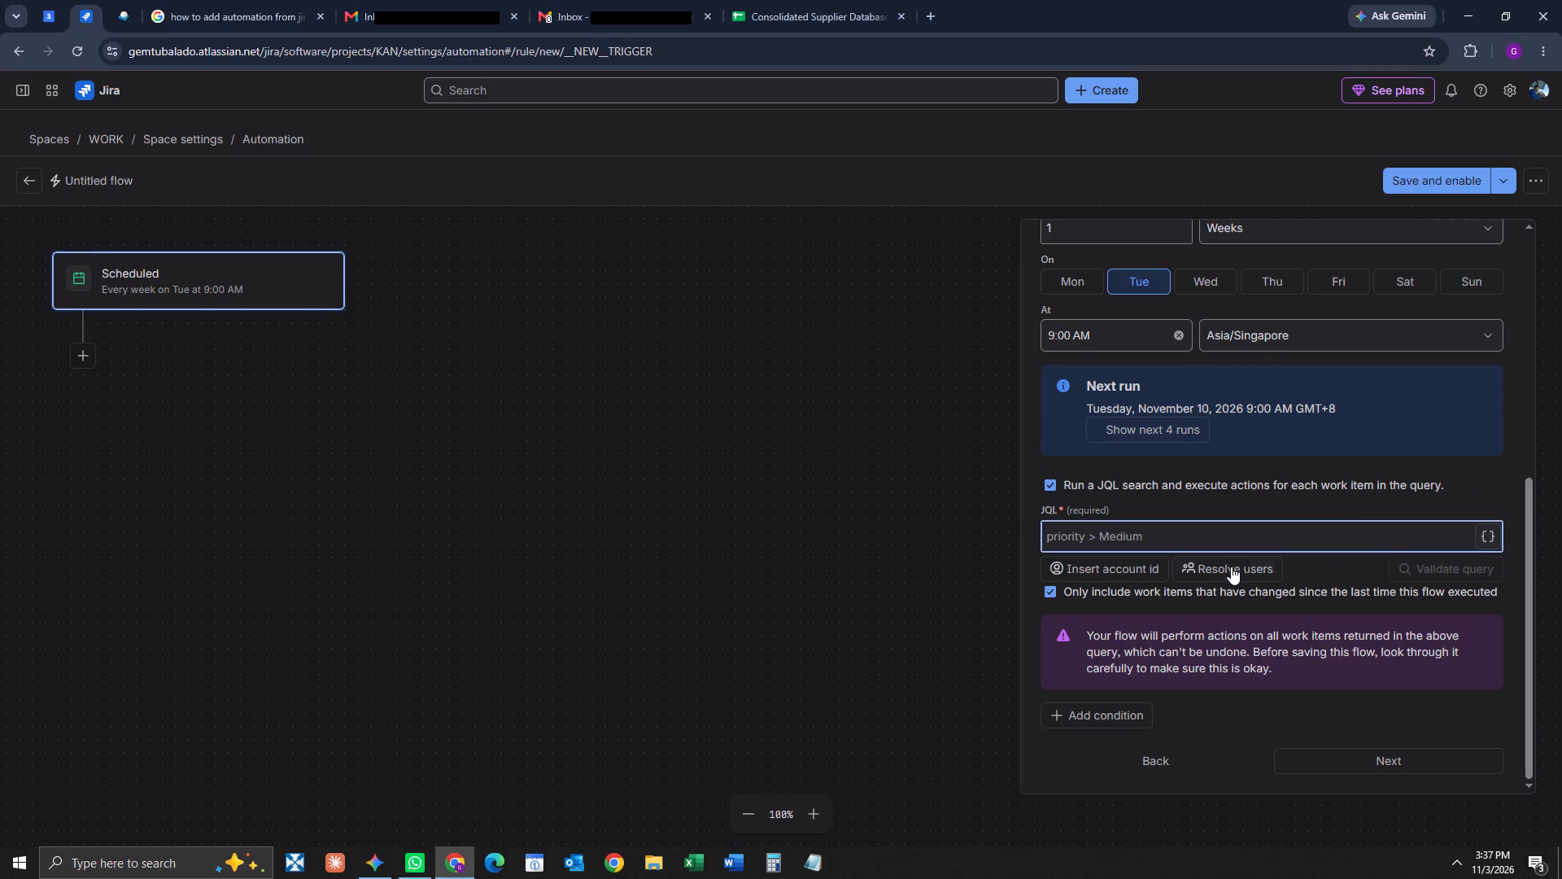
{"action": "left_click", "coordinate": [1492, 539]}
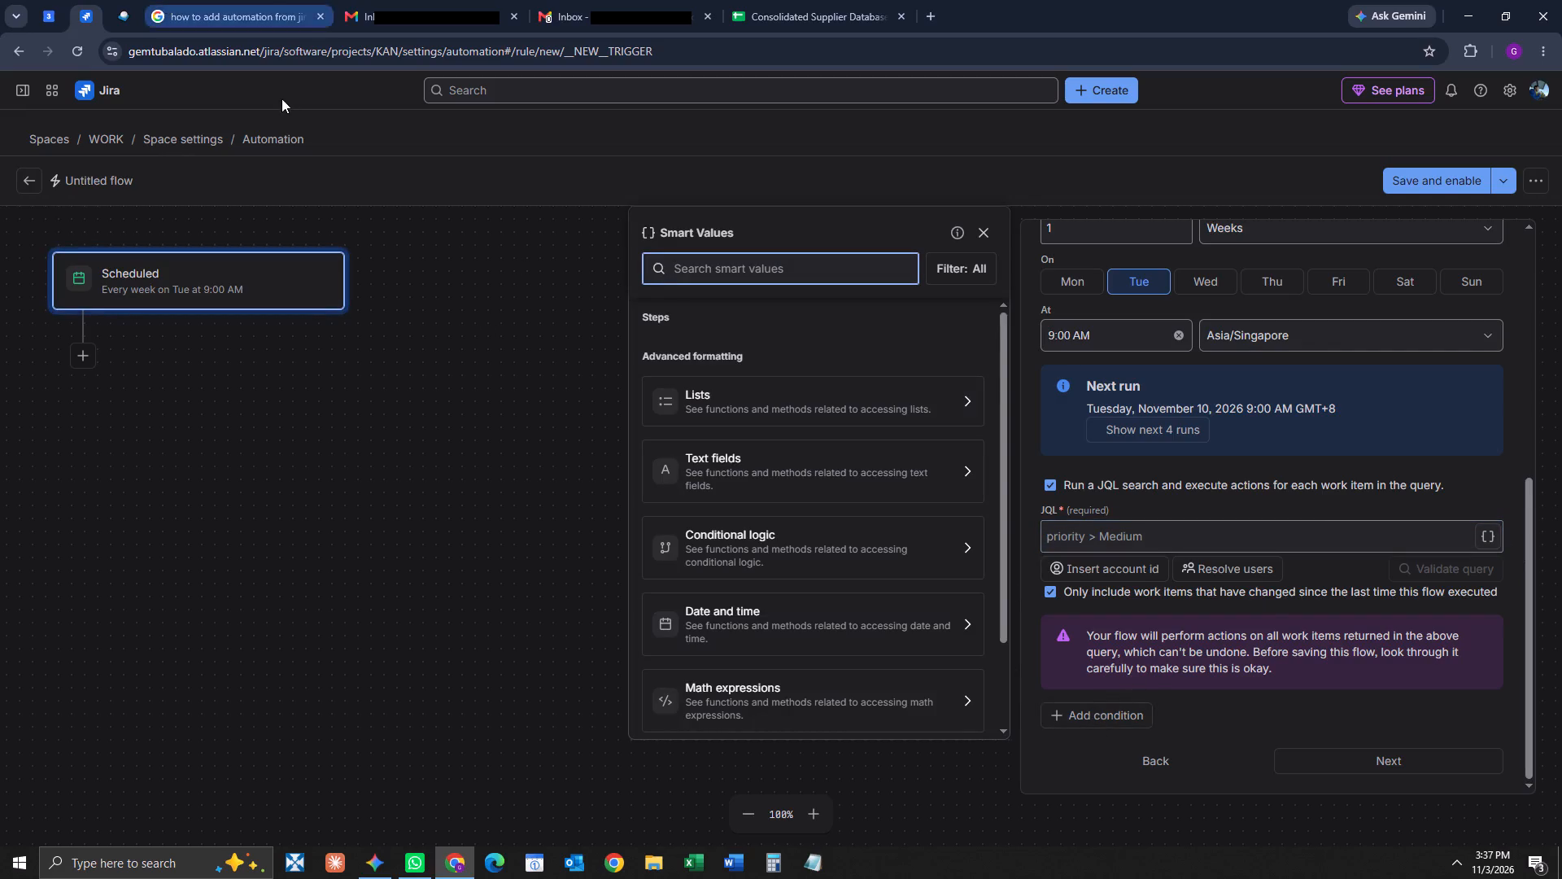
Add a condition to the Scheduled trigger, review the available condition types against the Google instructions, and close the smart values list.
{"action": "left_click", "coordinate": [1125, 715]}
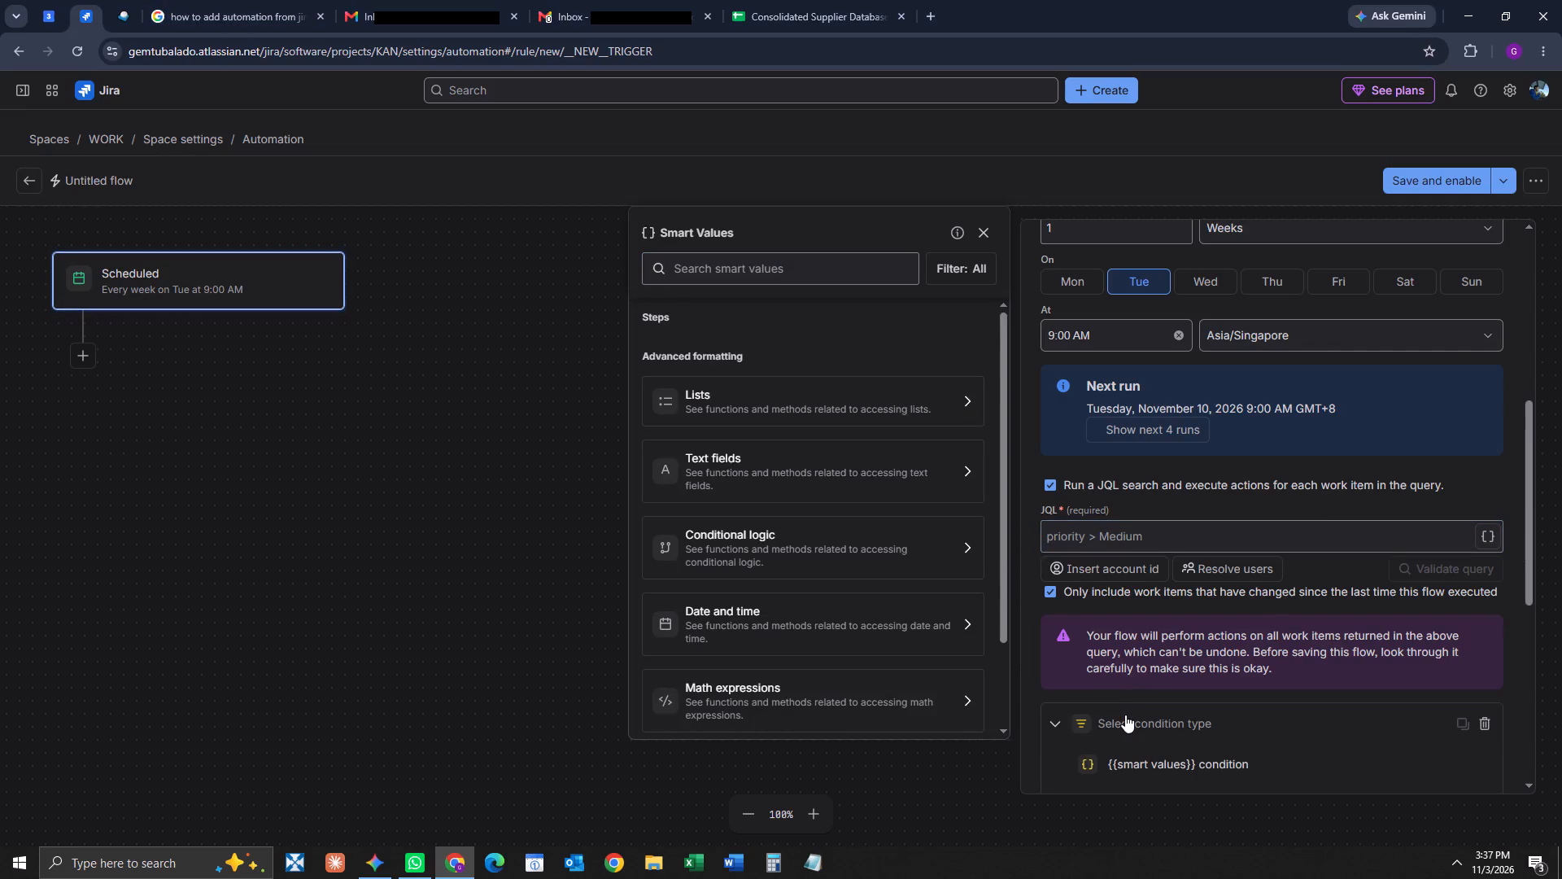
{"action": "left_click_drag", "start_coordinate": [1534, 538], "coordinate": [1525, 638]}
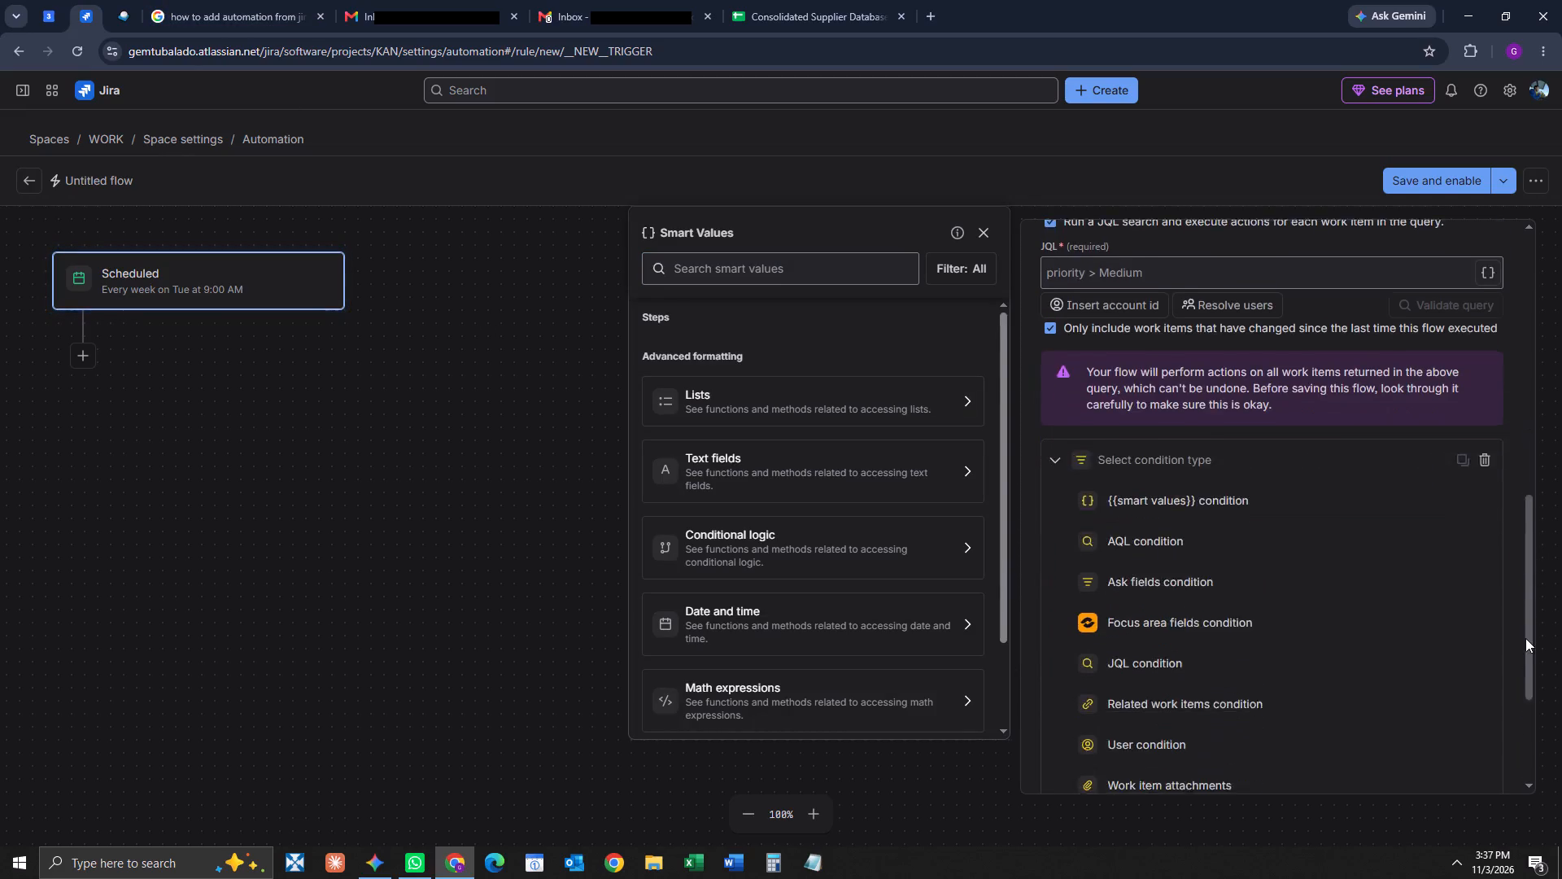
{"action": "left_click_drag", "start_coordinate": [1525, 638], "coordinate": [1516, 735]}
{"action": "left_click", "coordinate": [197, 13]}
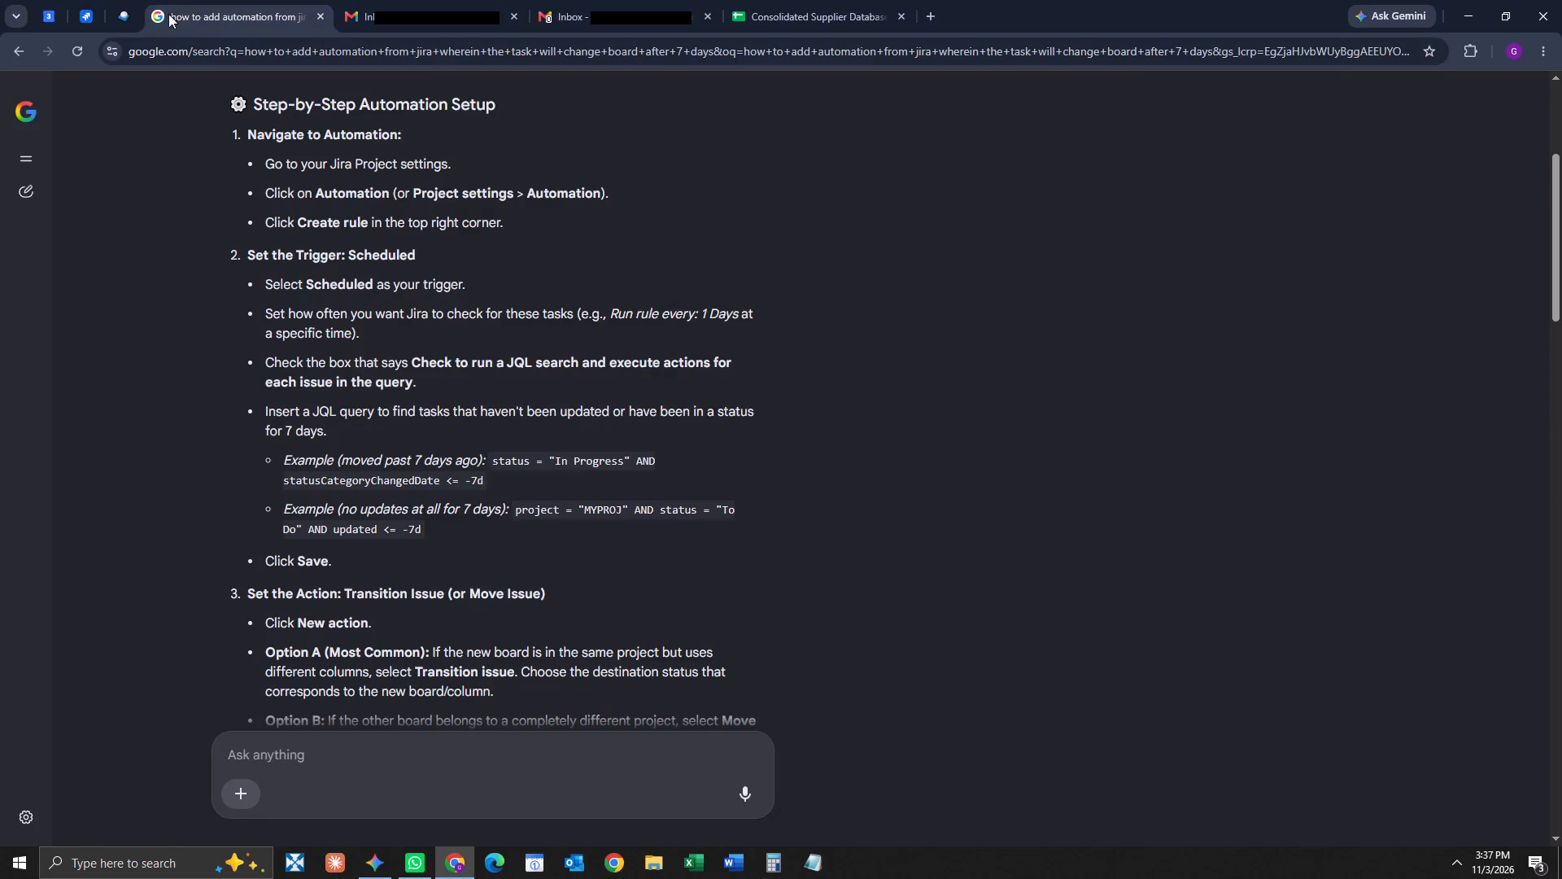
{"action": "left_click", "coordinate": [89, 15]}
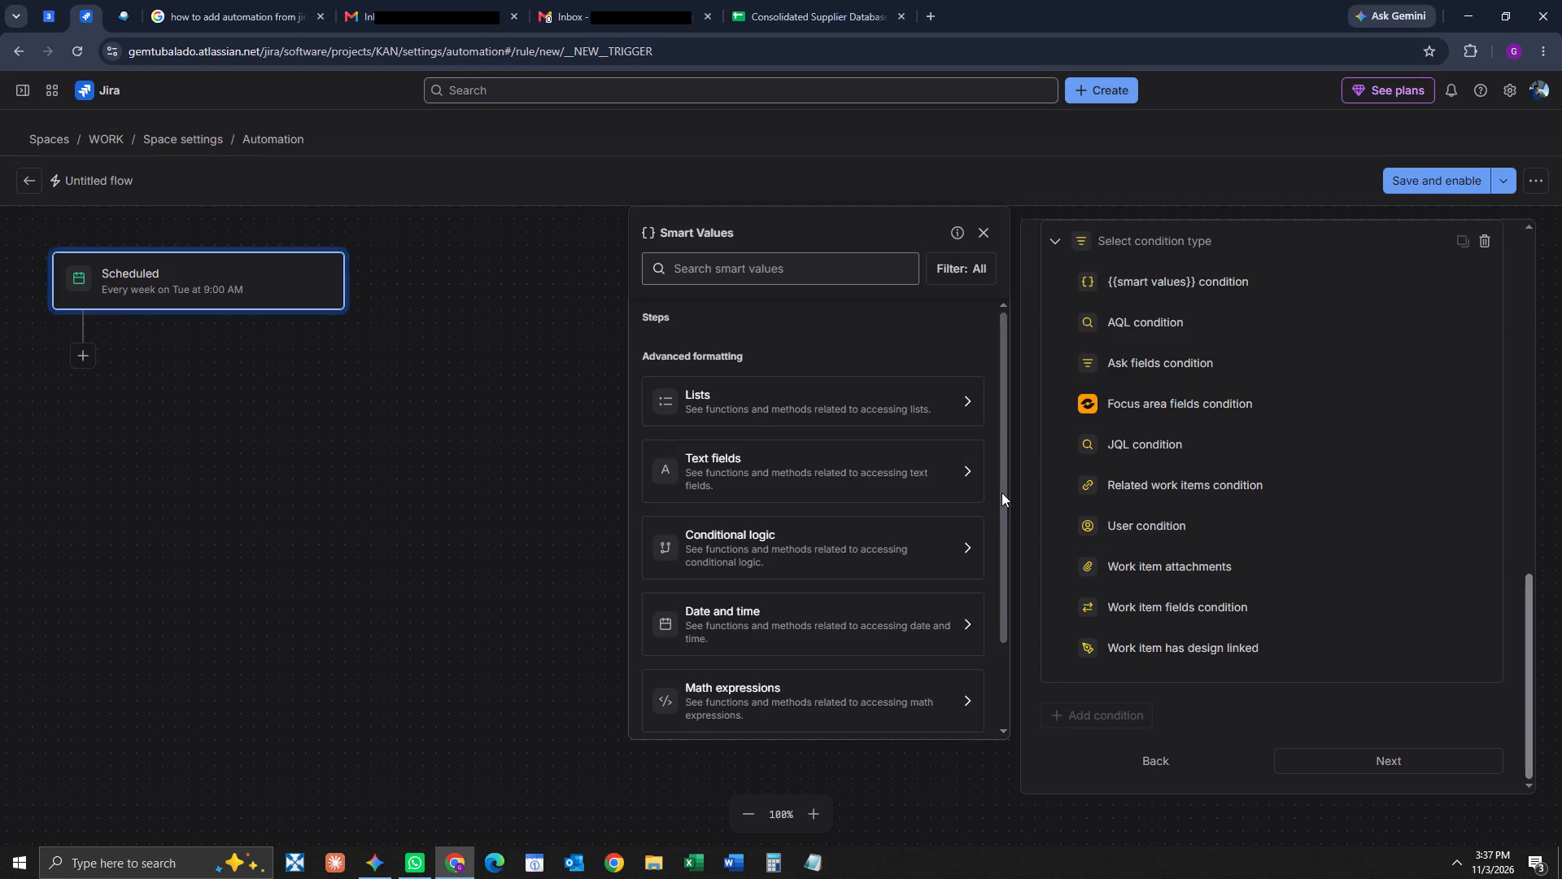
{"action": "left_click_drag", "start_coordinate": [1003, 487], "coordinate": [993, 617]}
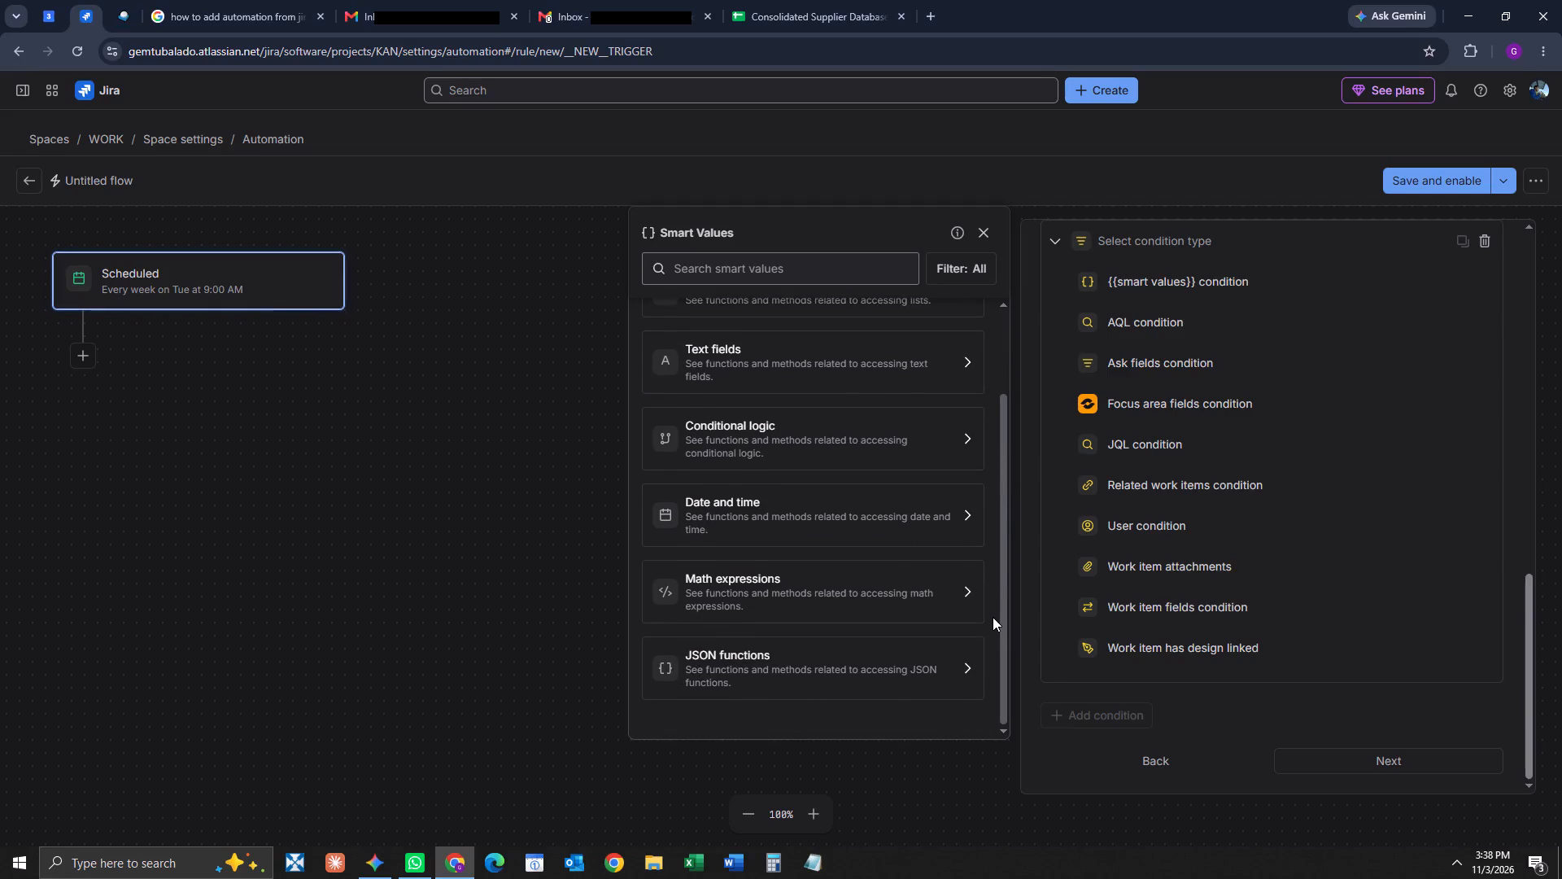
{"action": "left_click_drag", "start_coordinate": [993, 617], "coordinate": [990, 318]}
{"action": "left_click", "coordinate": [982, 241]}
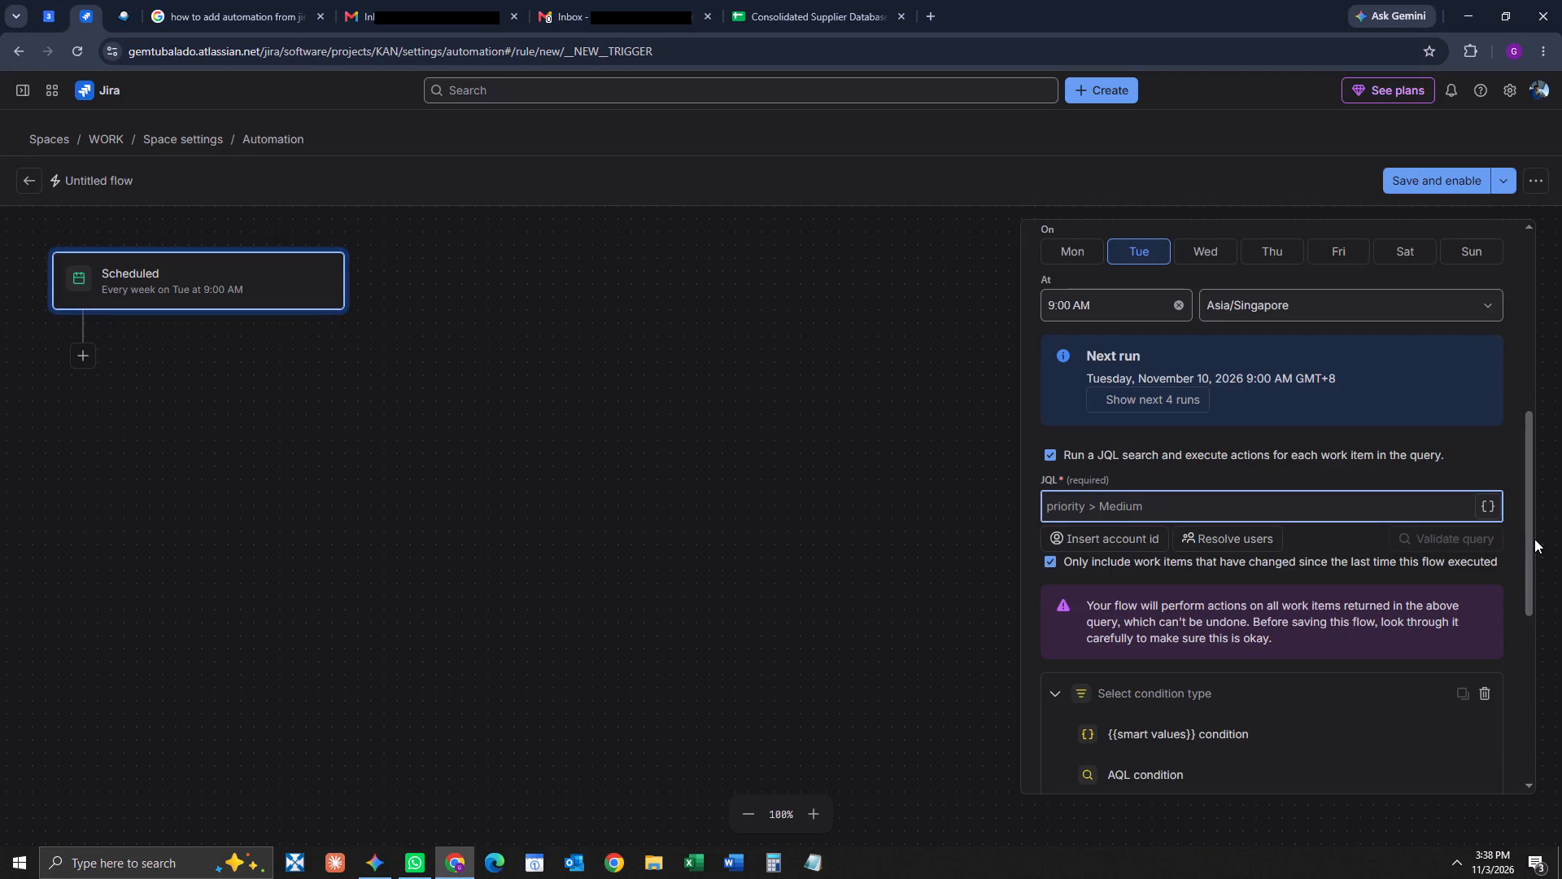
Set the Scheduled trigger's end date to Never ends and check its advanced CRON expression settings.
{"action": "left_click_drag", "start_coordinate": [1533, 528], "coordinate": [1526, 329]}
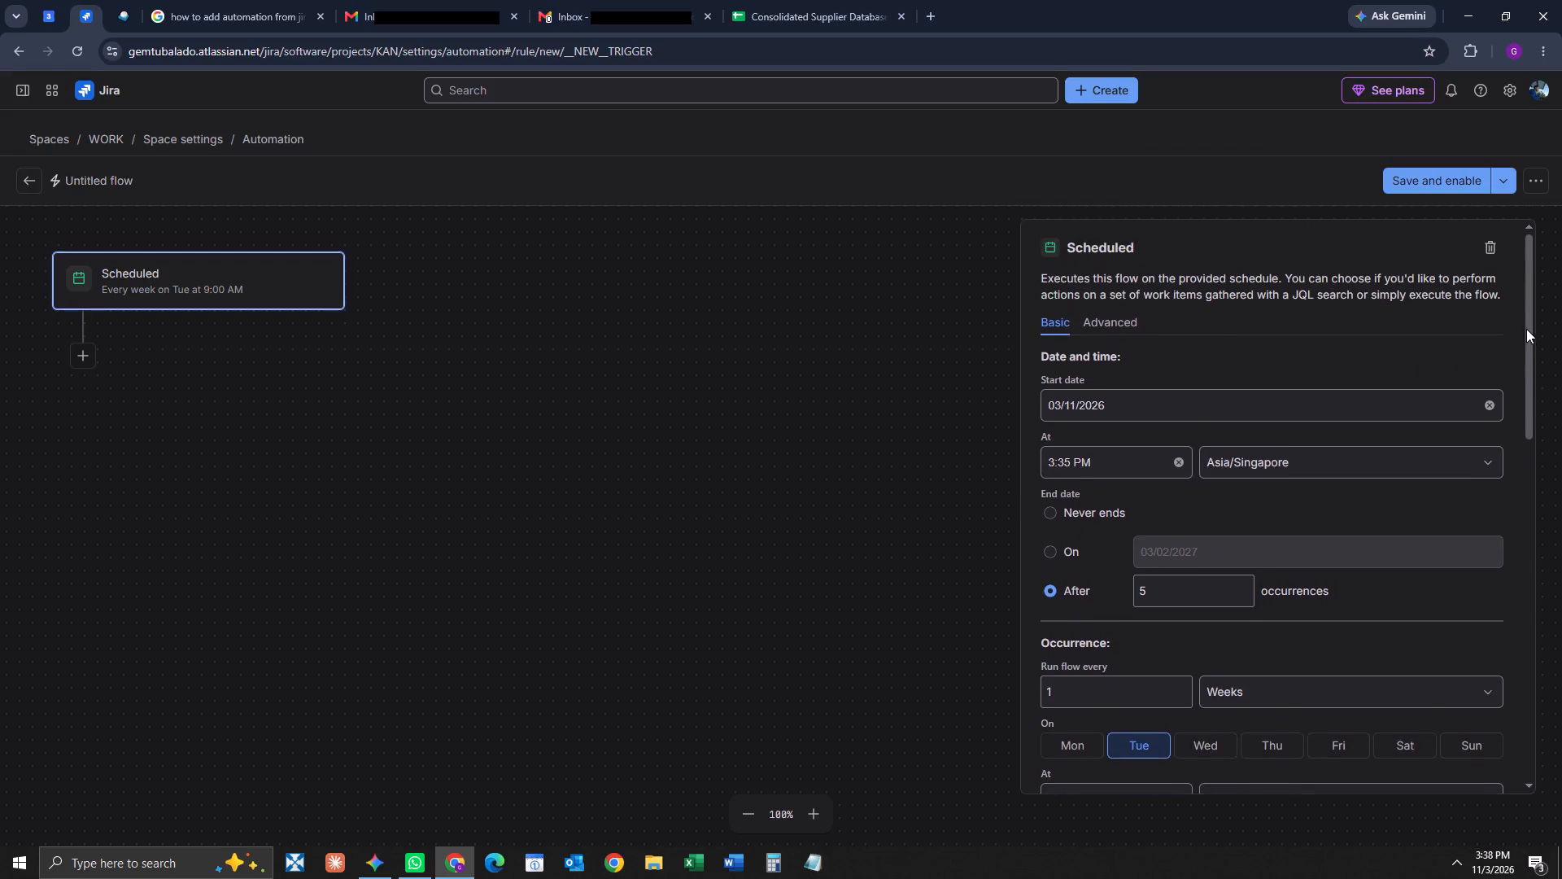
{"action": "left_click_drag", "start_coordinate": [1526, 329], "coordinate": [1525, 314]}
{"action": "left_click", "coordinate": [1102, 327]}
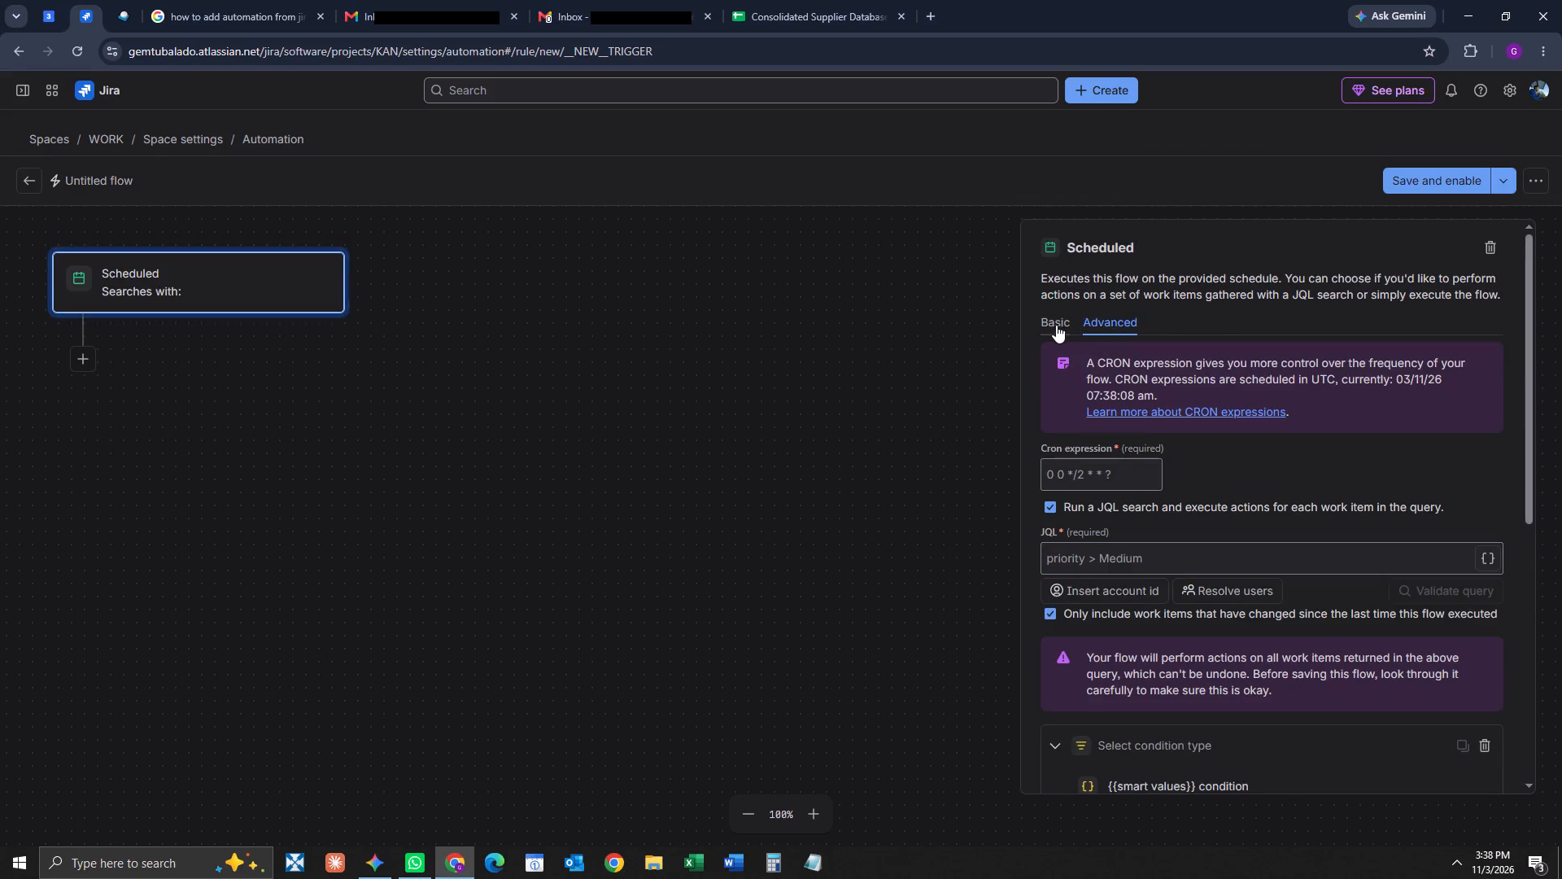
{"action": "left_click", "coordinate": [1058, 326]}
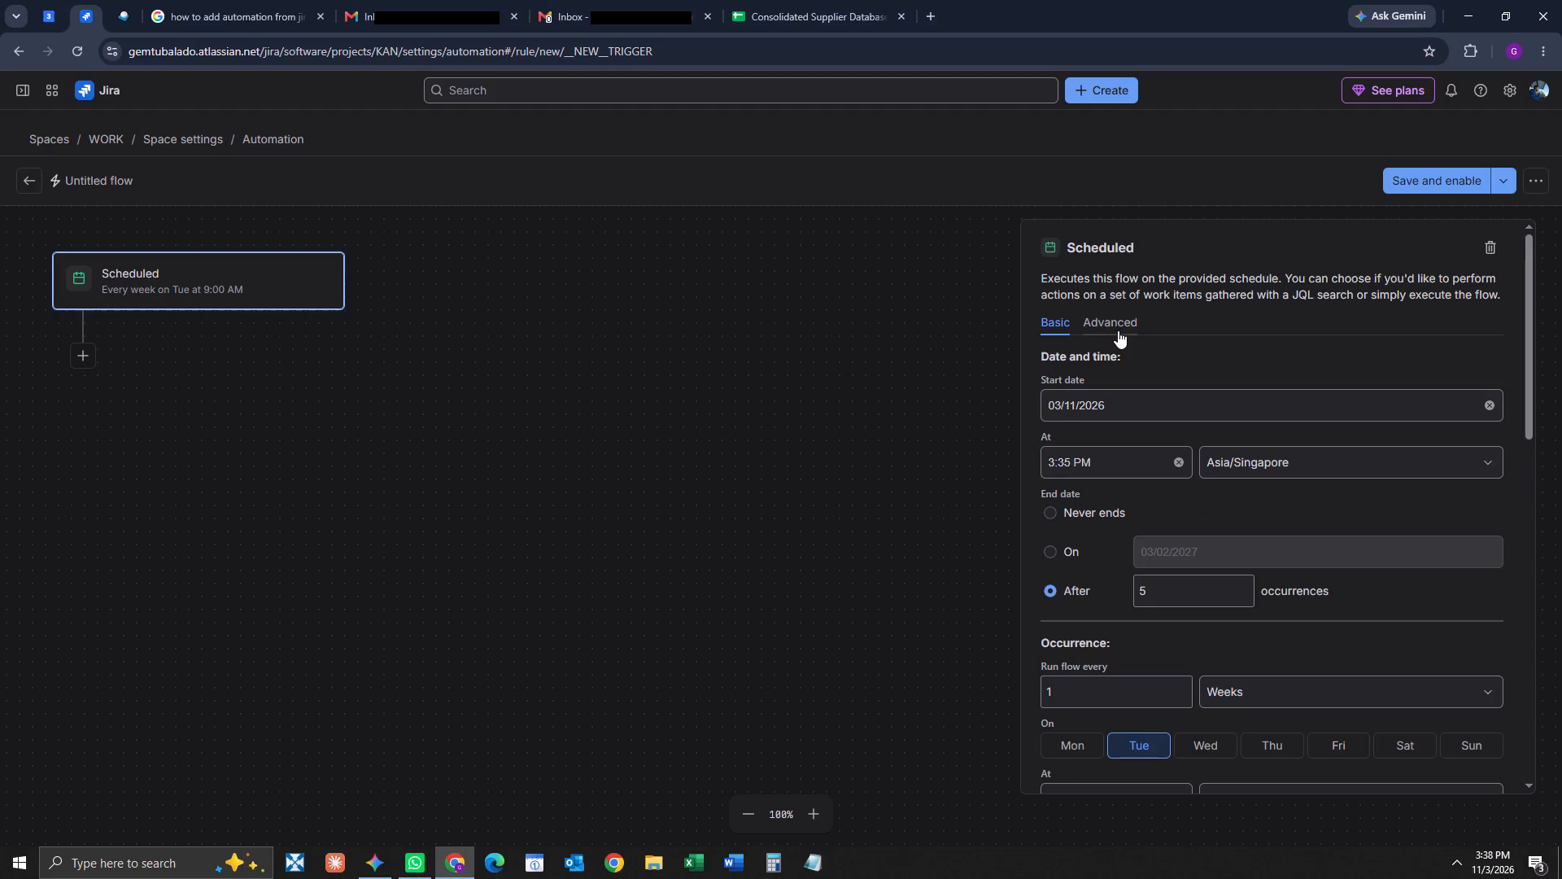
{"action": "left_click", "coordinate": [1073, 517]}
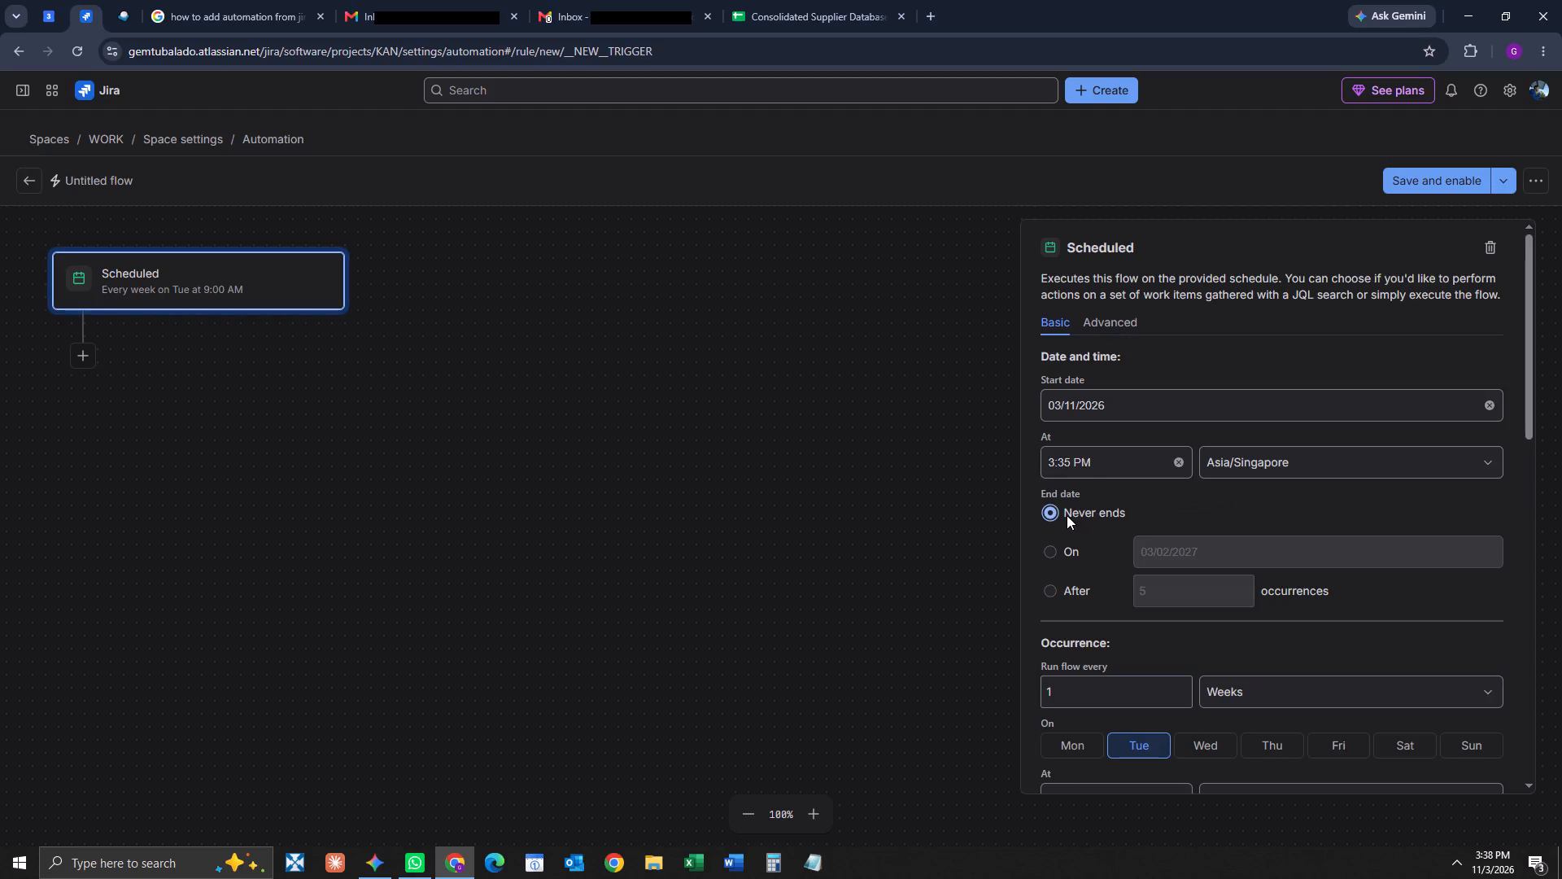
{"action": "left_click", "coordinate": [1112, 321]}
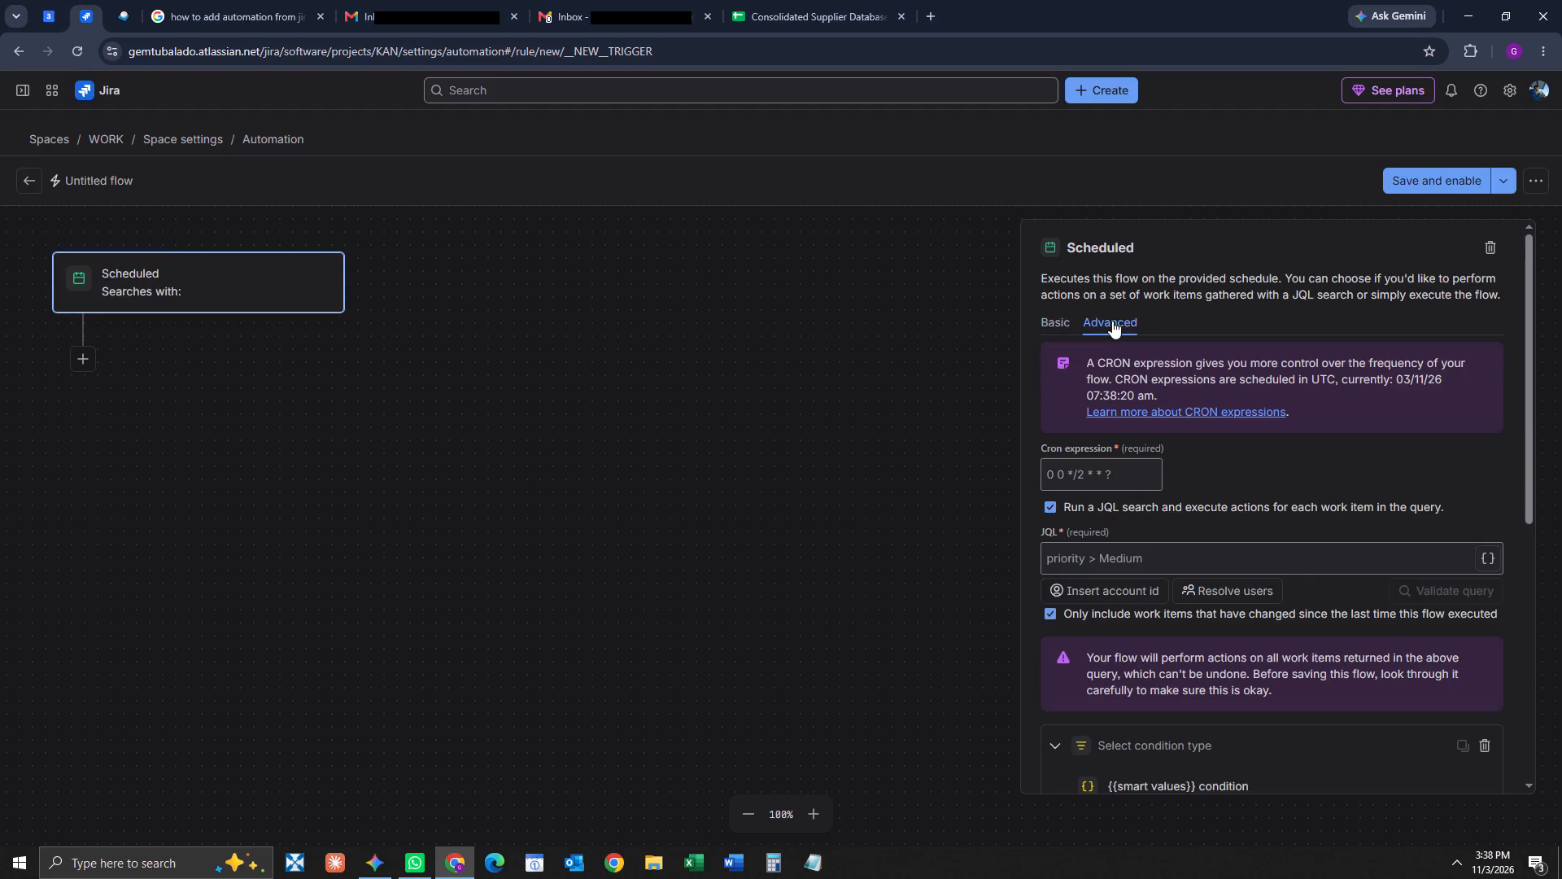
Delete the Scheduled trigger and add a fresh Scheduled trigger to the untitled flow, looking over its settings.
{"action": "left_click", "coordinate": [1490, 253]}
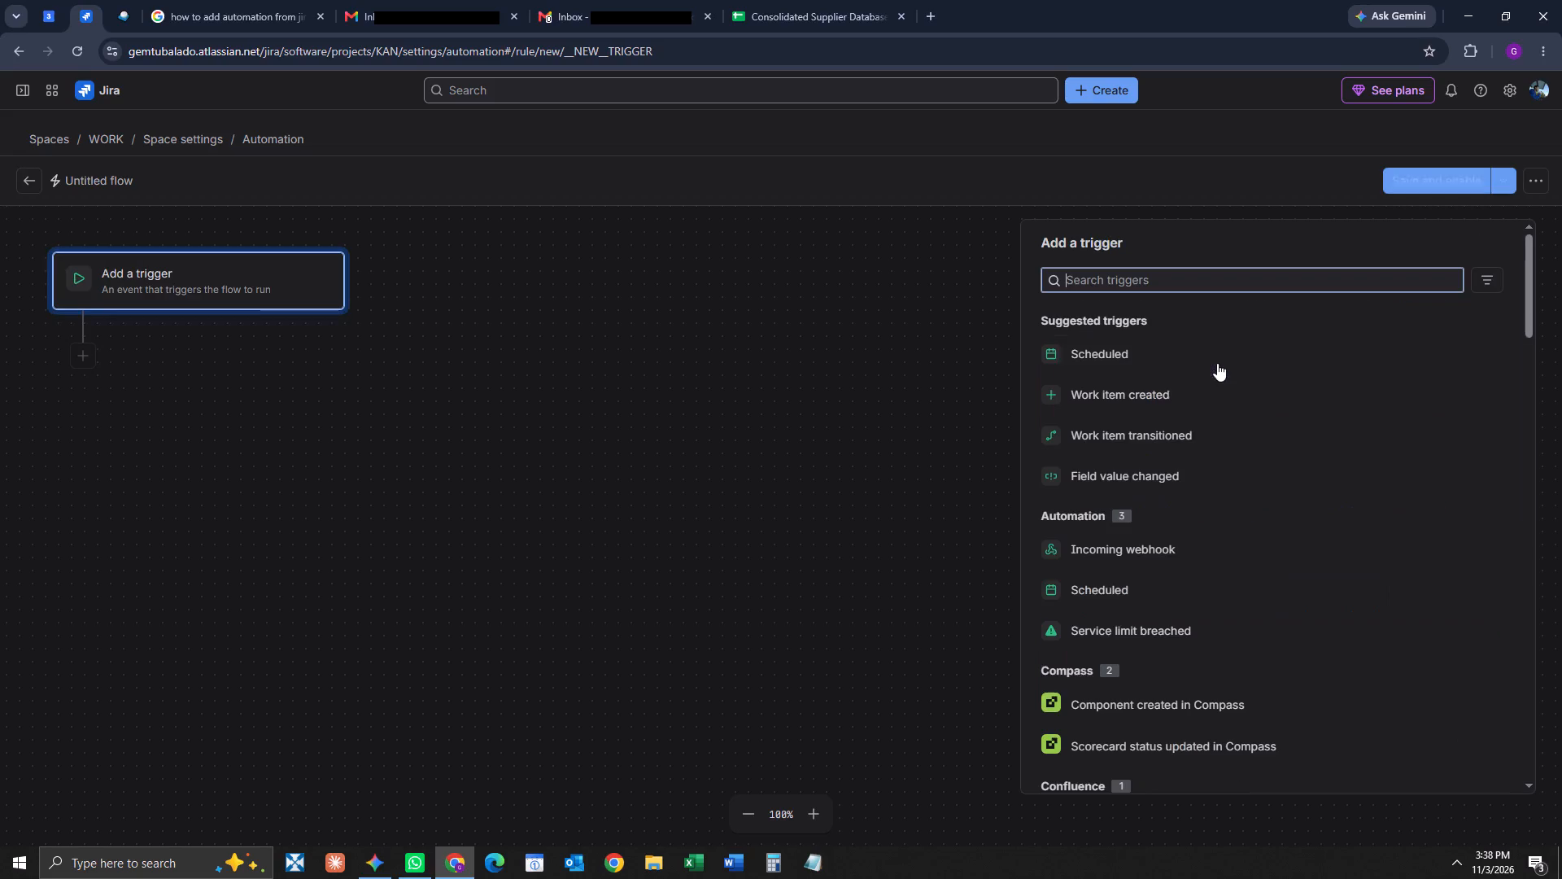
{"action": "left_click", "coordinate": [1112, 348]}
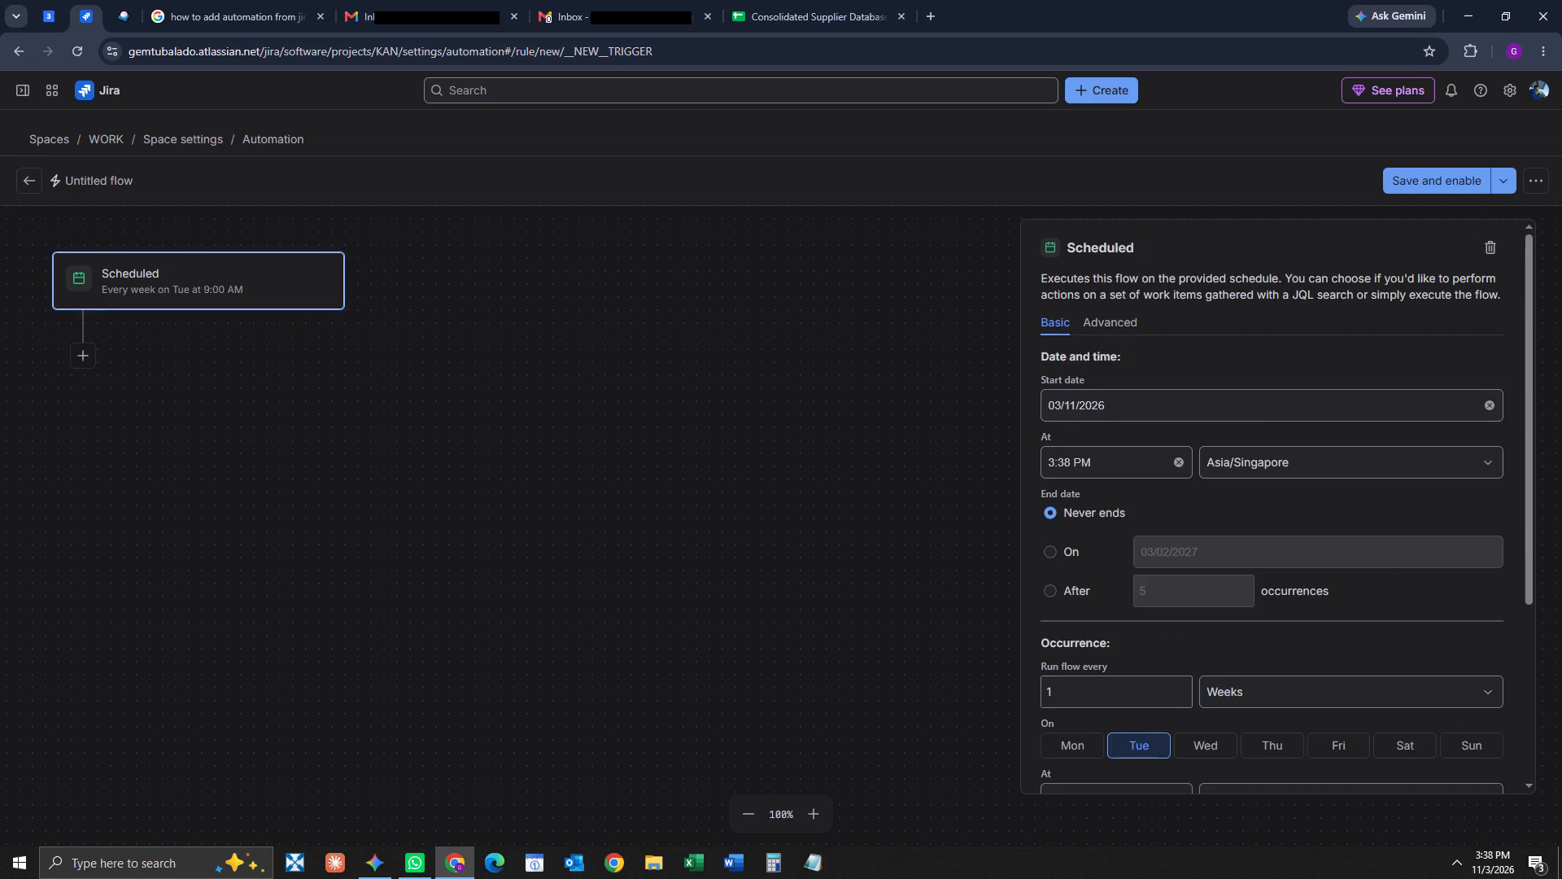
{"action": "left_click_drag", "start_coordinate": [1522, 343], "coordinate": [1522, 461]}
{"action": "left_click_drag", "start_coordinate": [1531, 417], "coordinate": [1520, 494]}
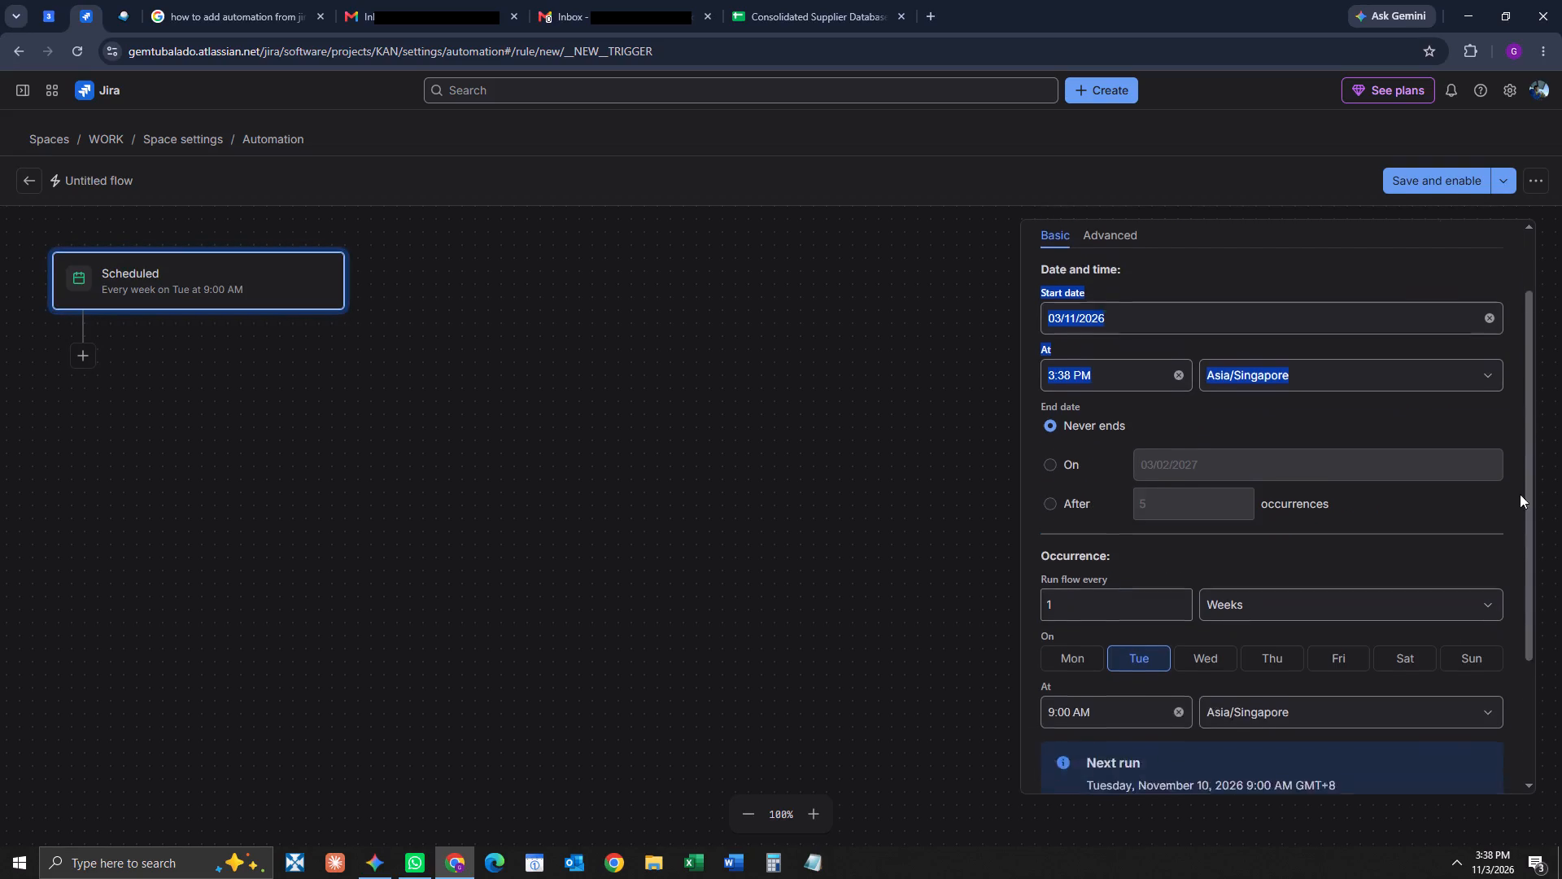
{"action": "left_click_drag", "start_coordinate": [1520, 494], "coordinate": [1519, 616]}
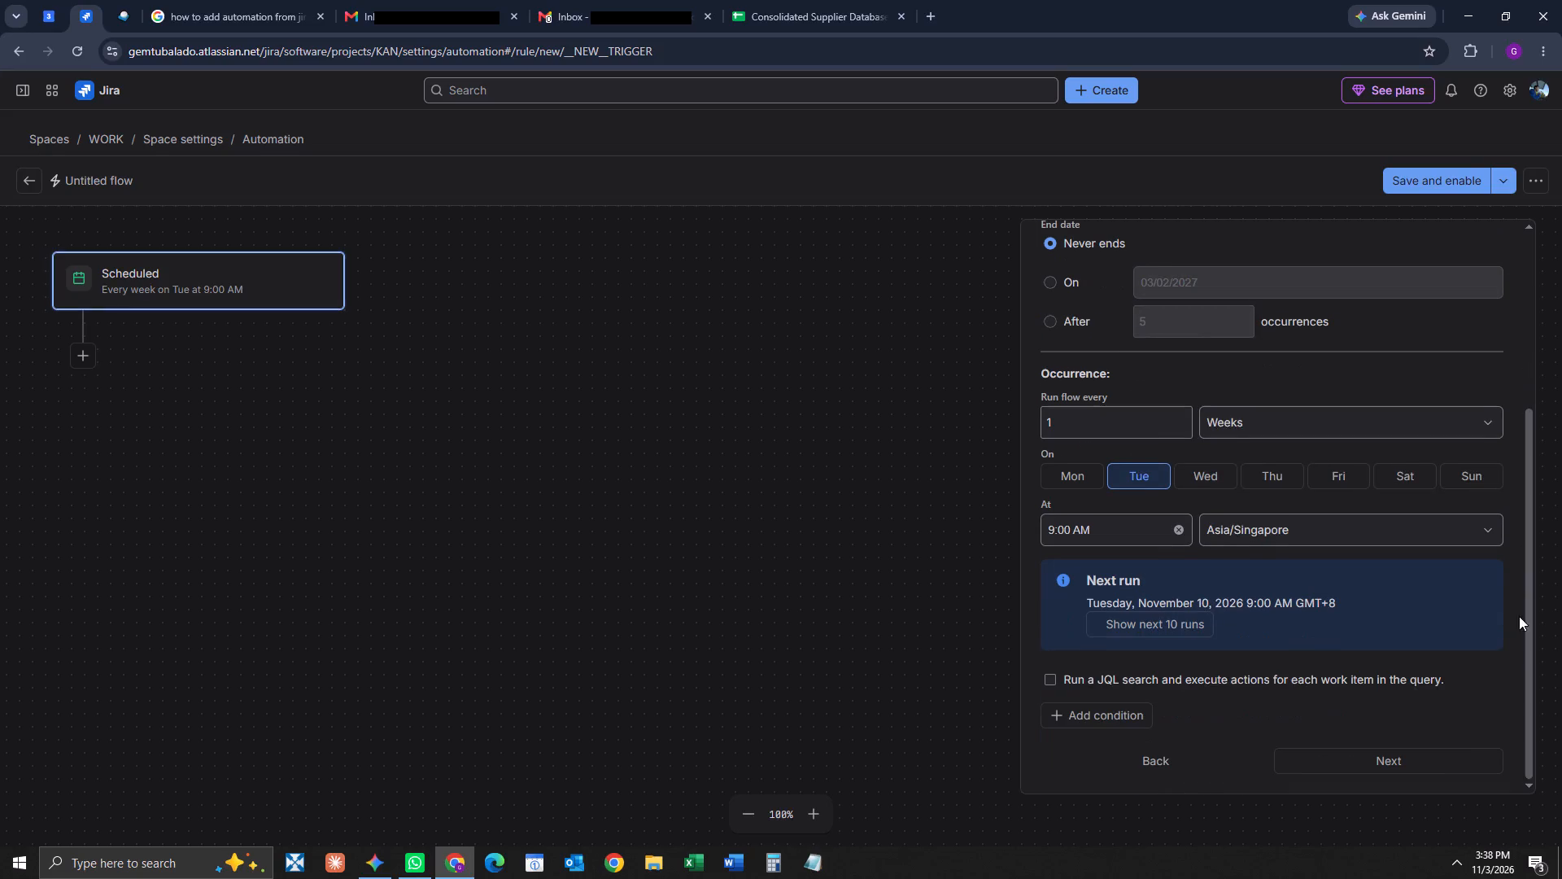
Enable running a JQL search and executing actions for each work item in the Scheduled trigger.
{"action": "left_click_drag", "start_coordinate": [1519, 616], "coordinate": [1512, 670]}
{"action": "left_click", "coordinate": [1058, 681]}
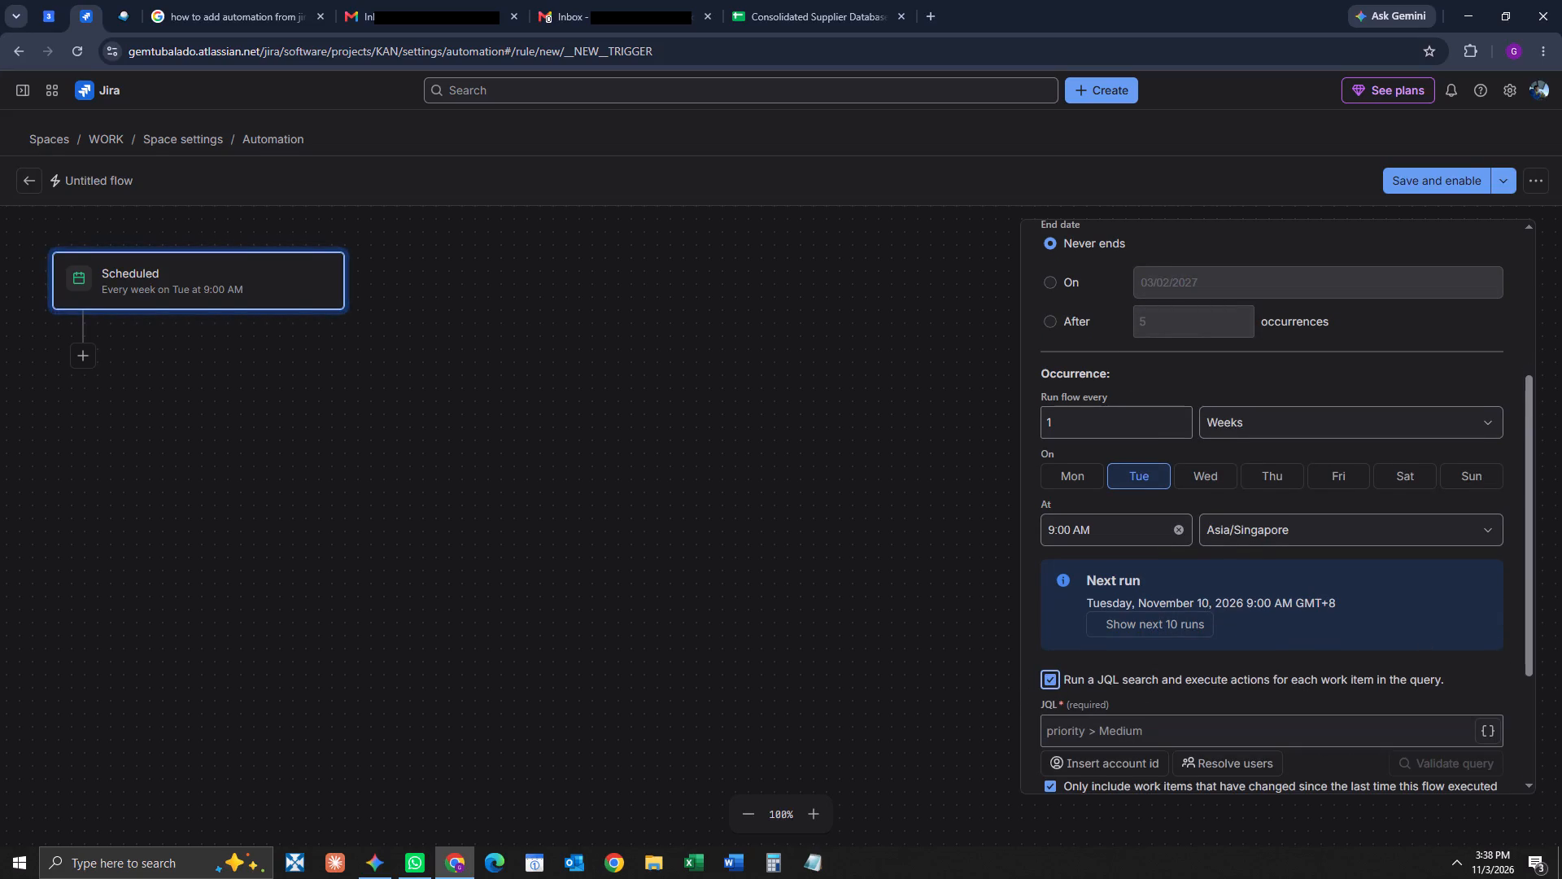
{"action": "left_click_drag", "start_coordinate": [1529, 477], "coordinate": [1527, 623]}
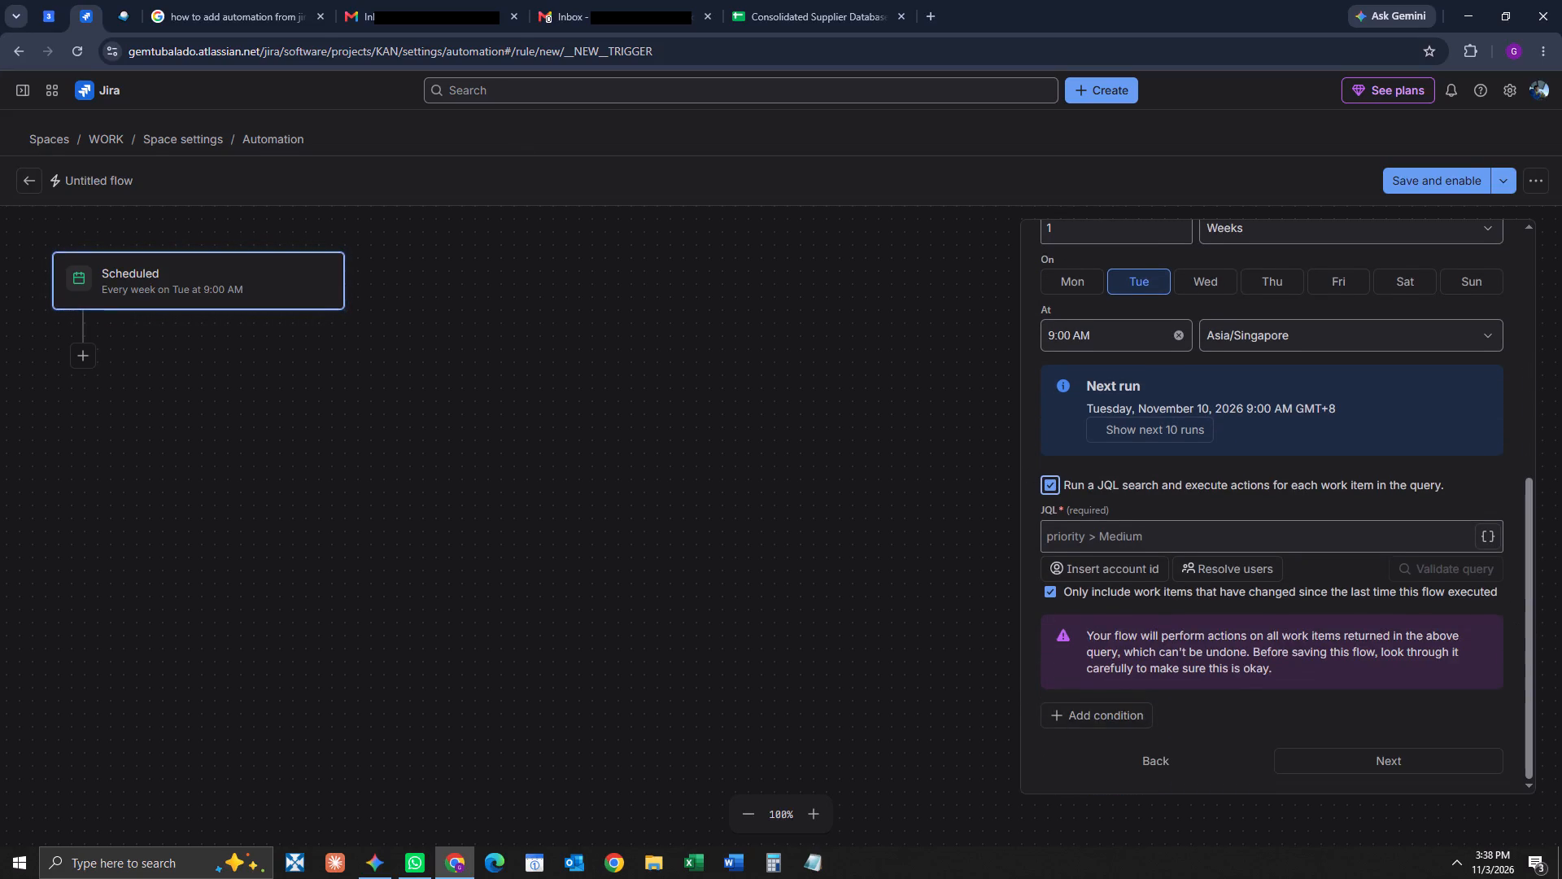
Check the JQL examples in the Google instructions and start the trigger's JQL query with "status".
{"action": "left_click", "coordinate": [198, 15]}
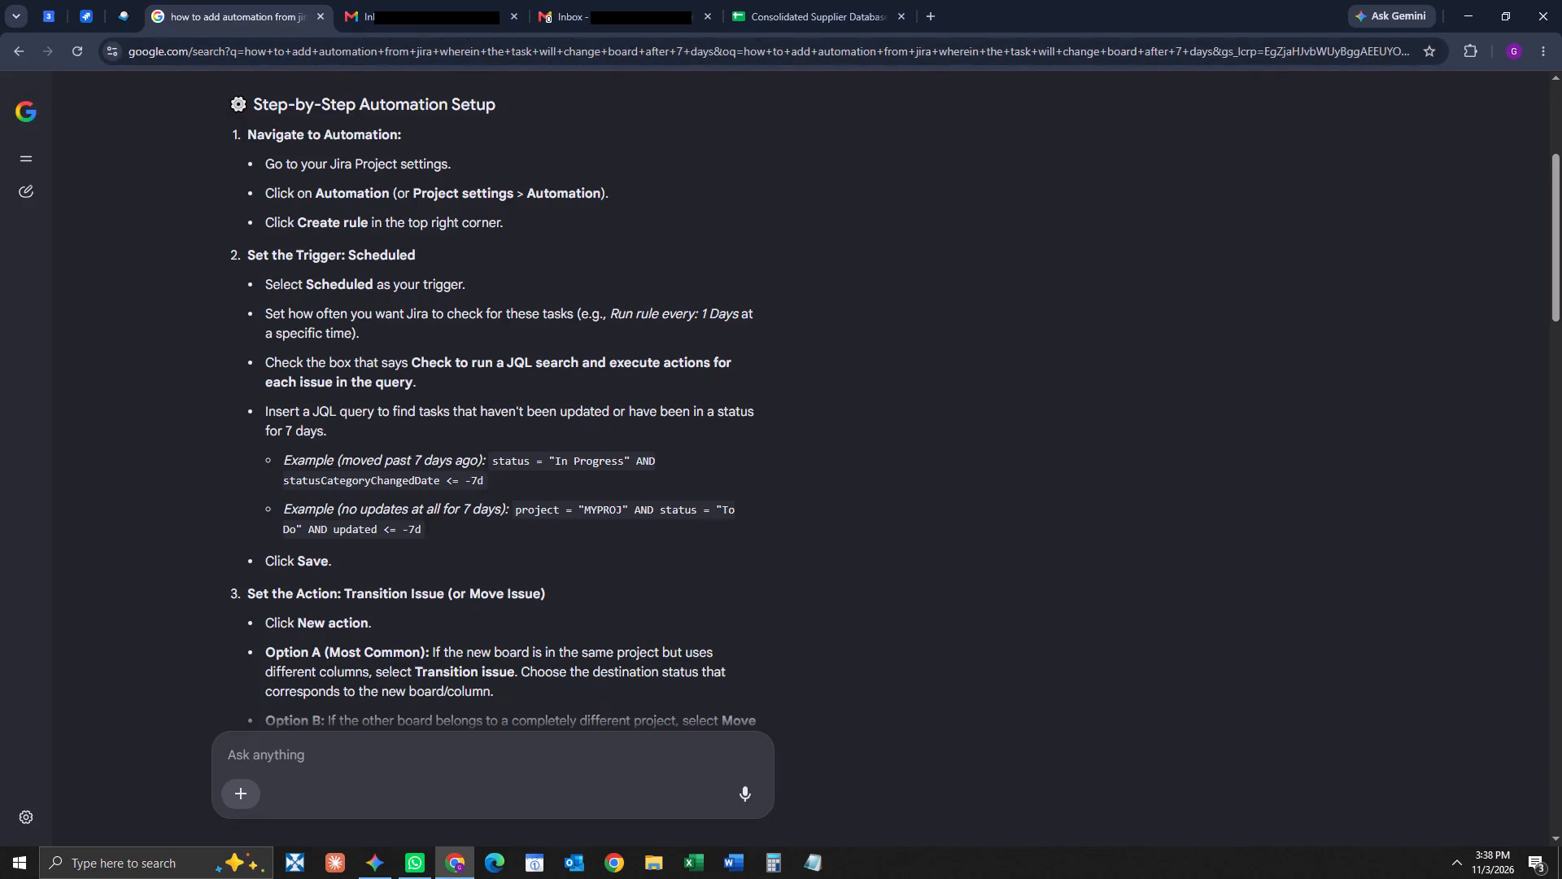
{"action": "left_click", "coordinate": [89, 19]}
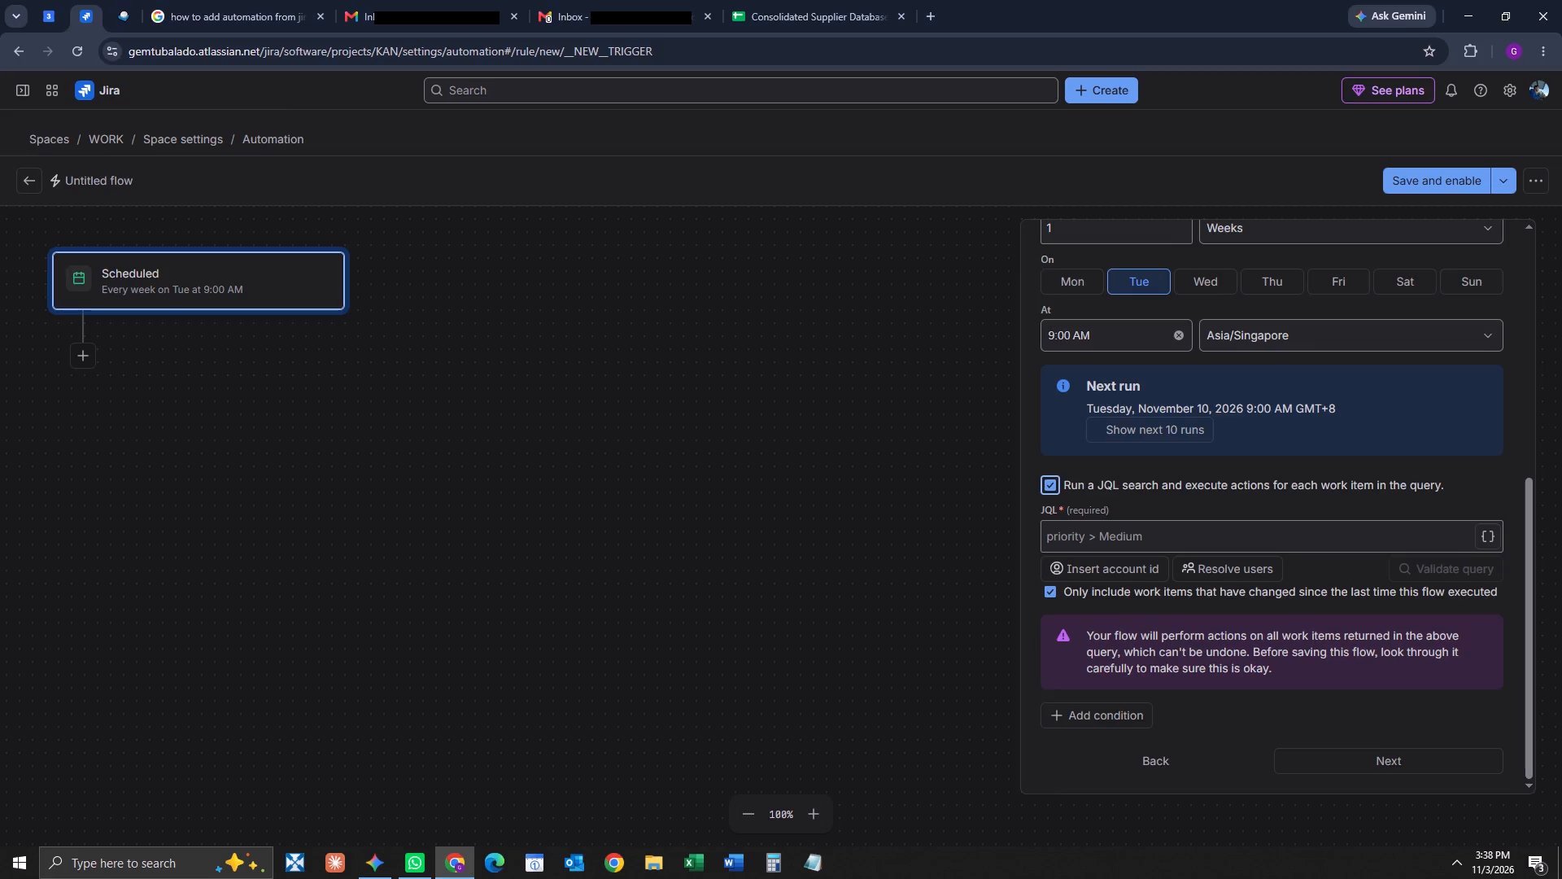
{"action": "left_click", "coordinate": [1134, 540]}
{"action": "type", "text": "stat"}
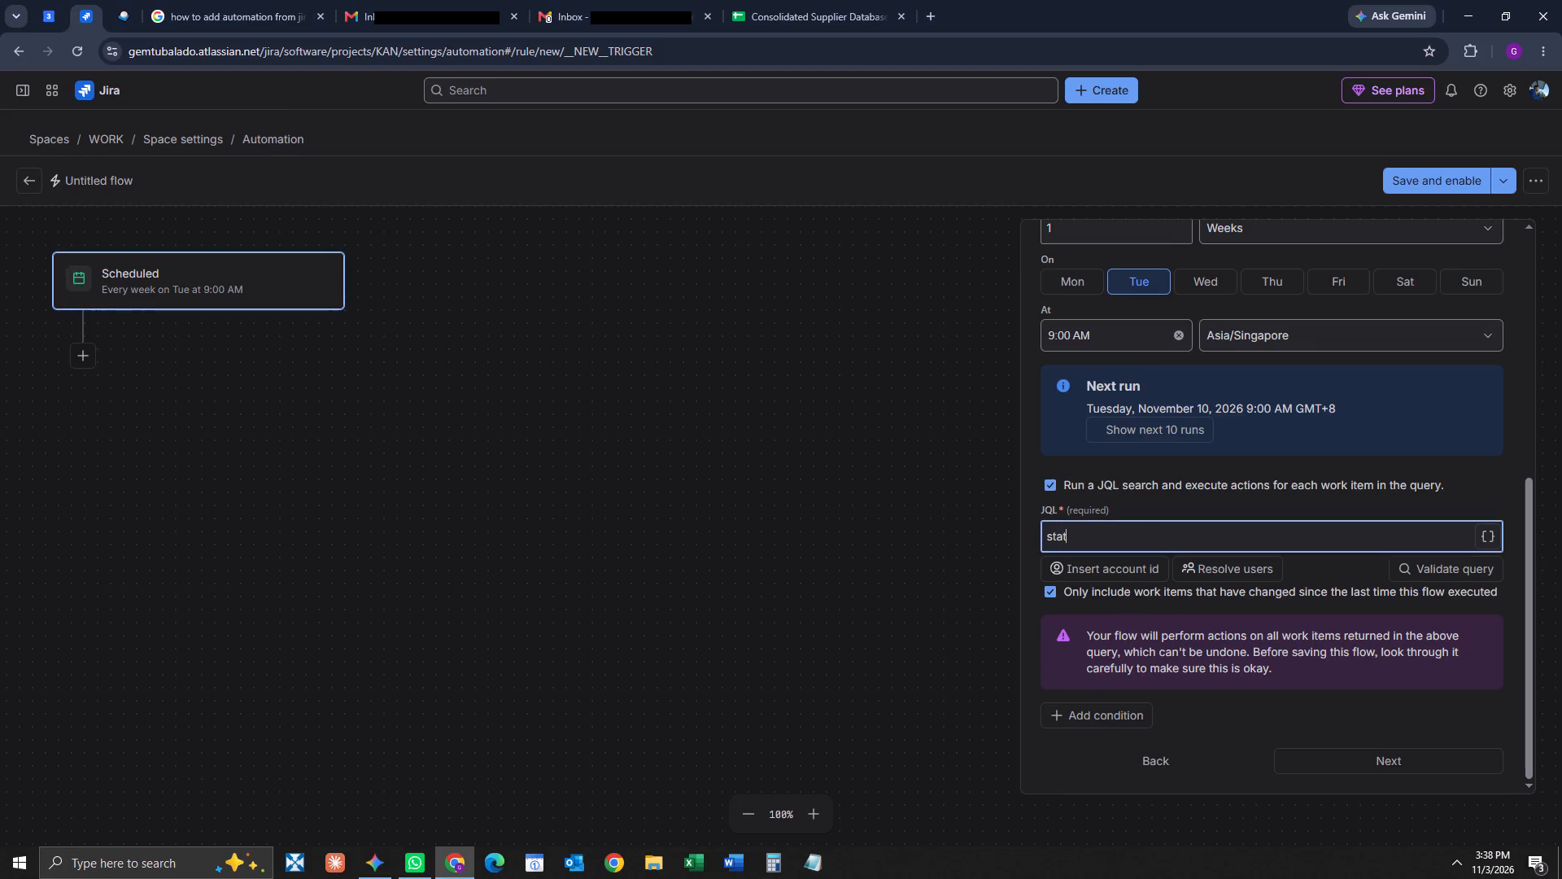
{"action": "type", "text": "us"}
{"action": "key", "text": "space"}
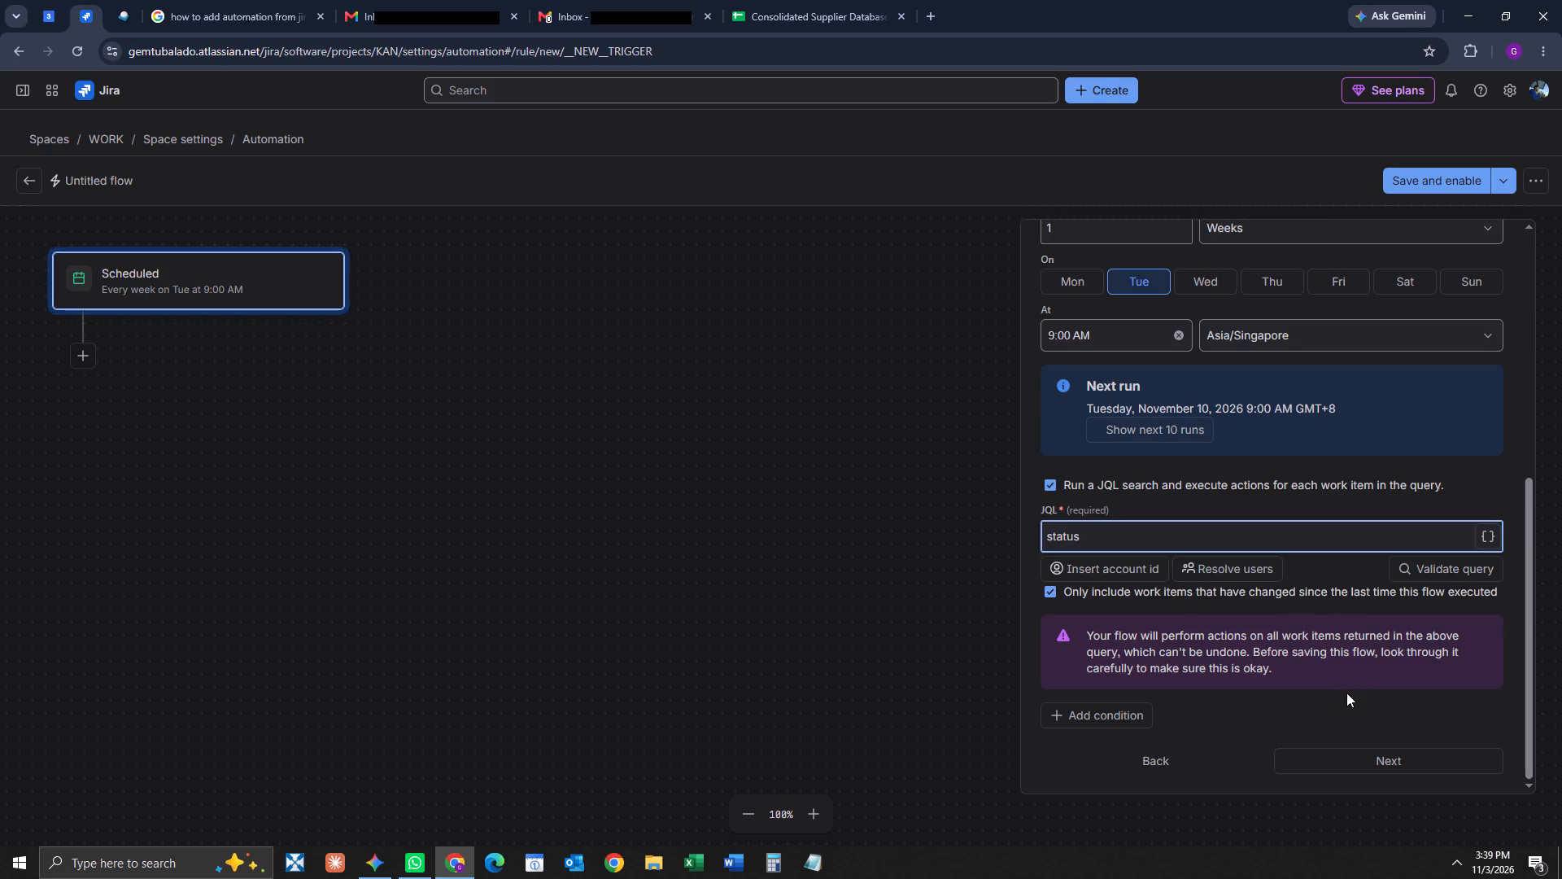
Replace the trigger's JQL with the Google example status = "In Progress" AND statusCategoryChangedDate <= -7d, copied from the instructions, and validate the query.
{"action": "left_click", "coordinate": [254, 13]}
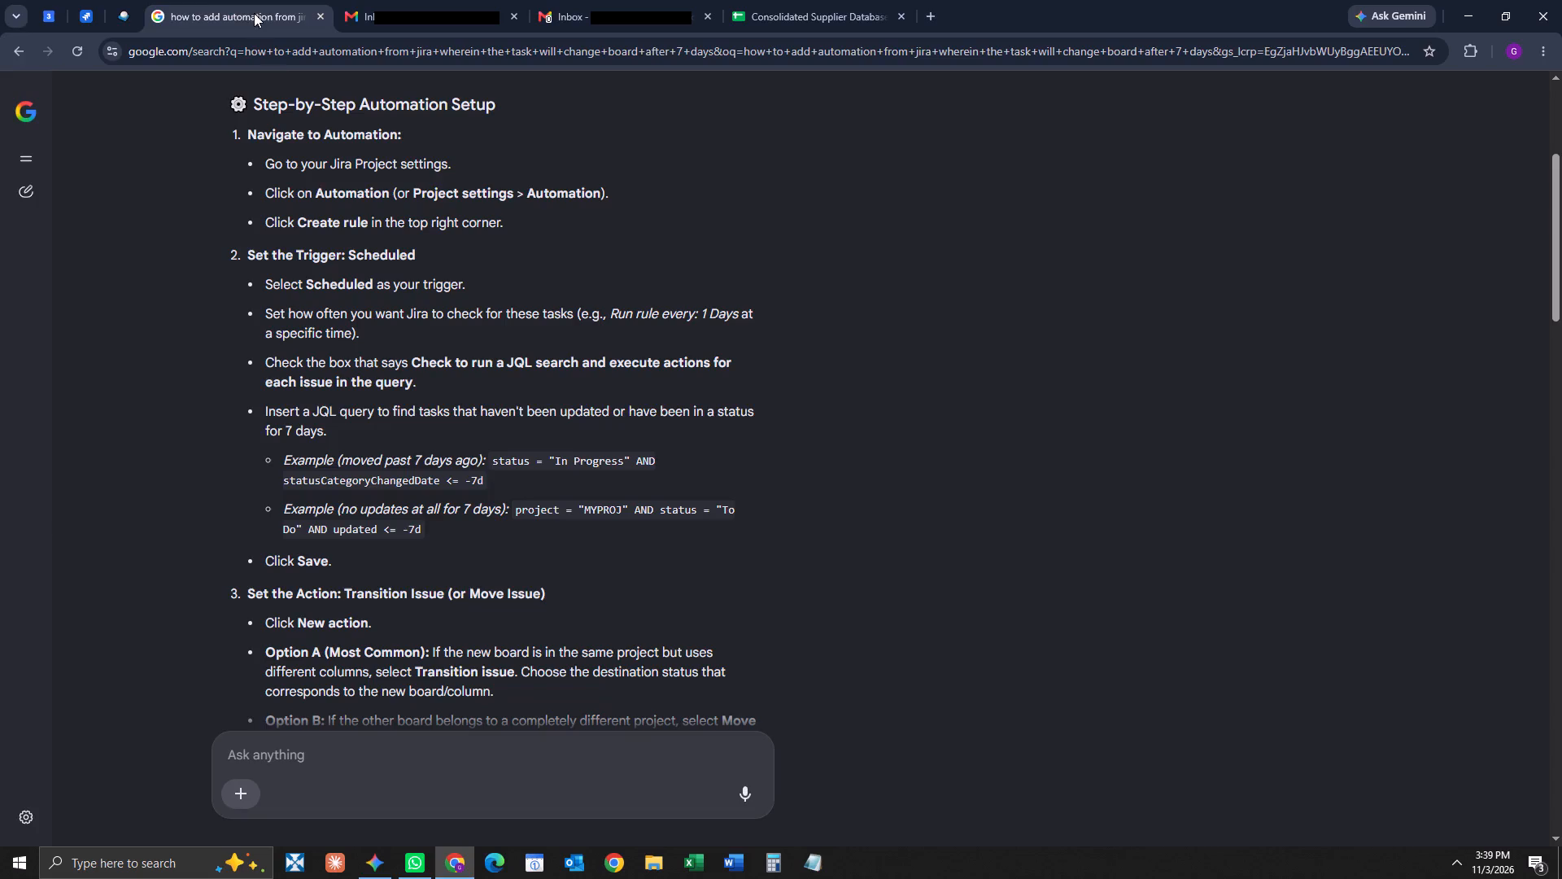
{"action": "left_click_drag", "start_coordinate": [481, 483], "coordinate": [476, 473]}
{"action": "left_click_drag", "start_coordinate": [476, 473], "coordinate": [494, 463]}
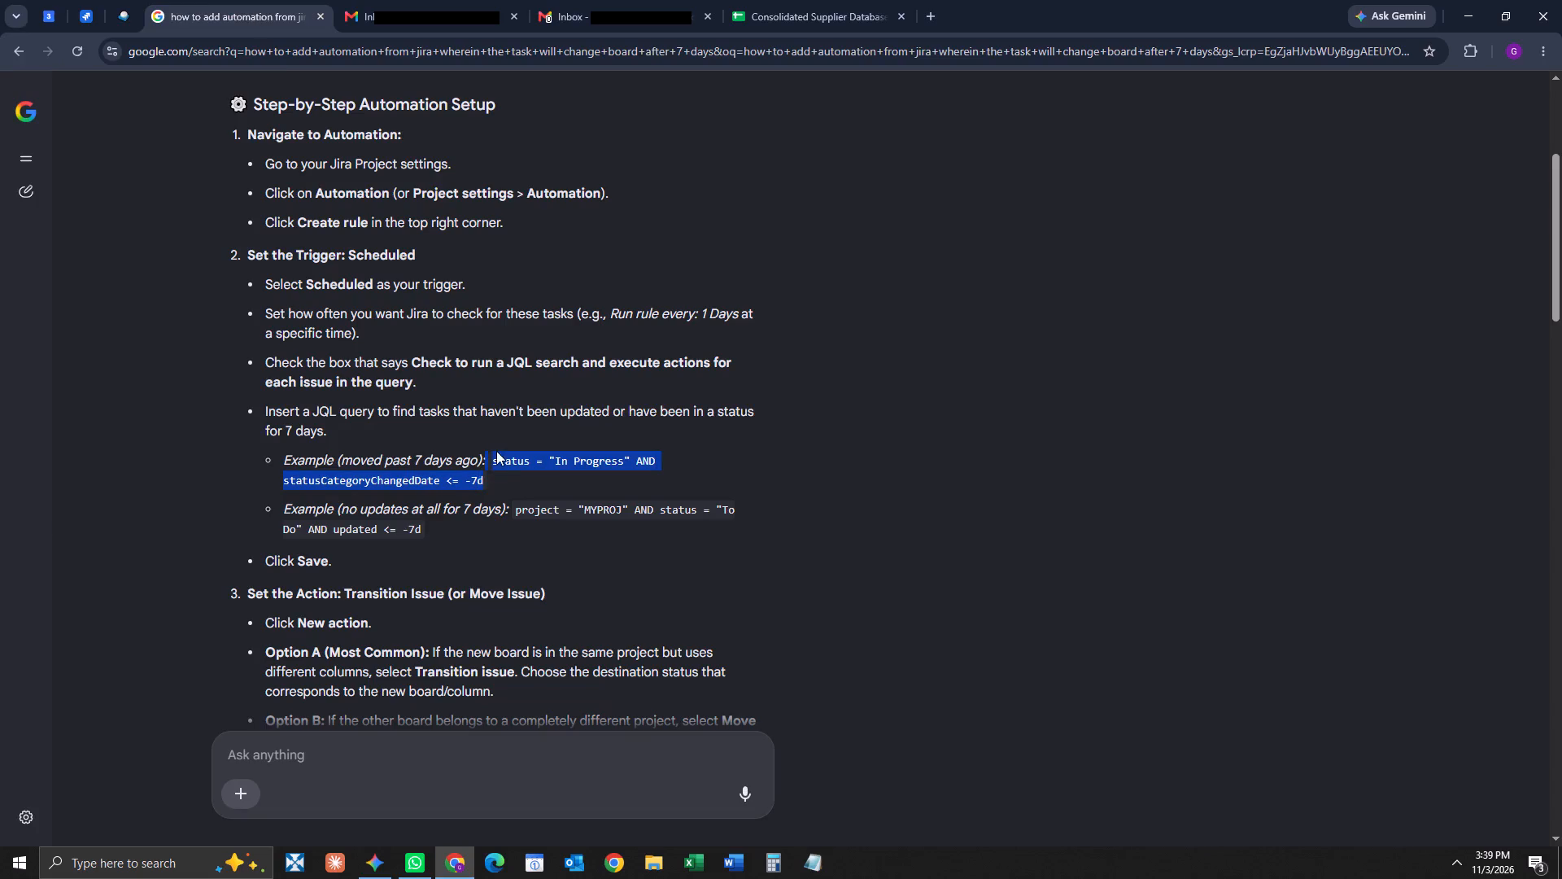
{"action": "key", "text": "ctrl+c"}
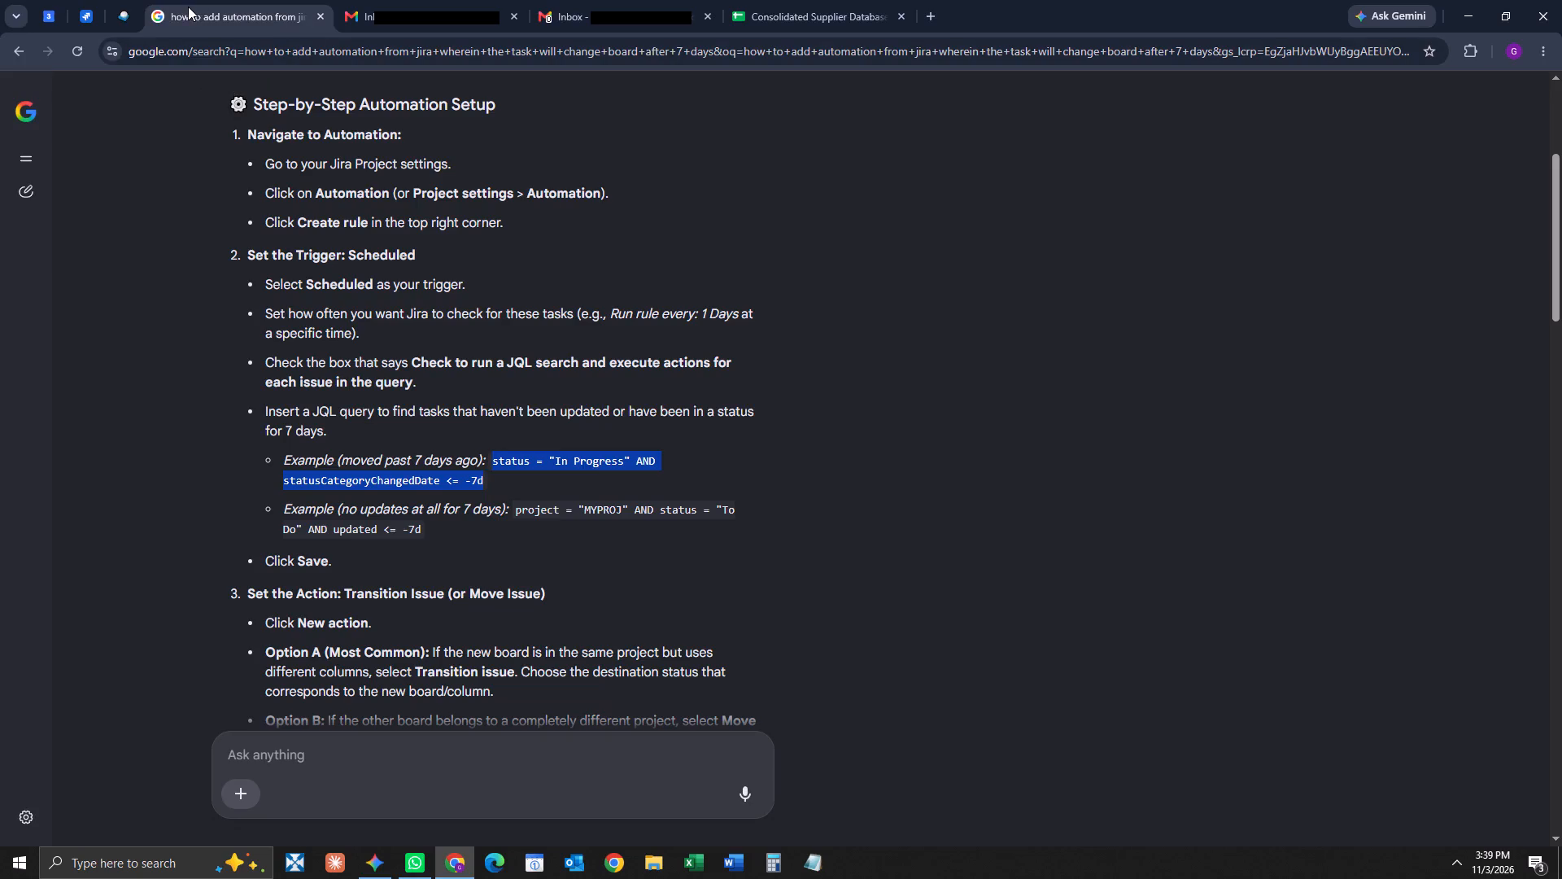
{"action": "left_click", "coordinate": [76, 15]}
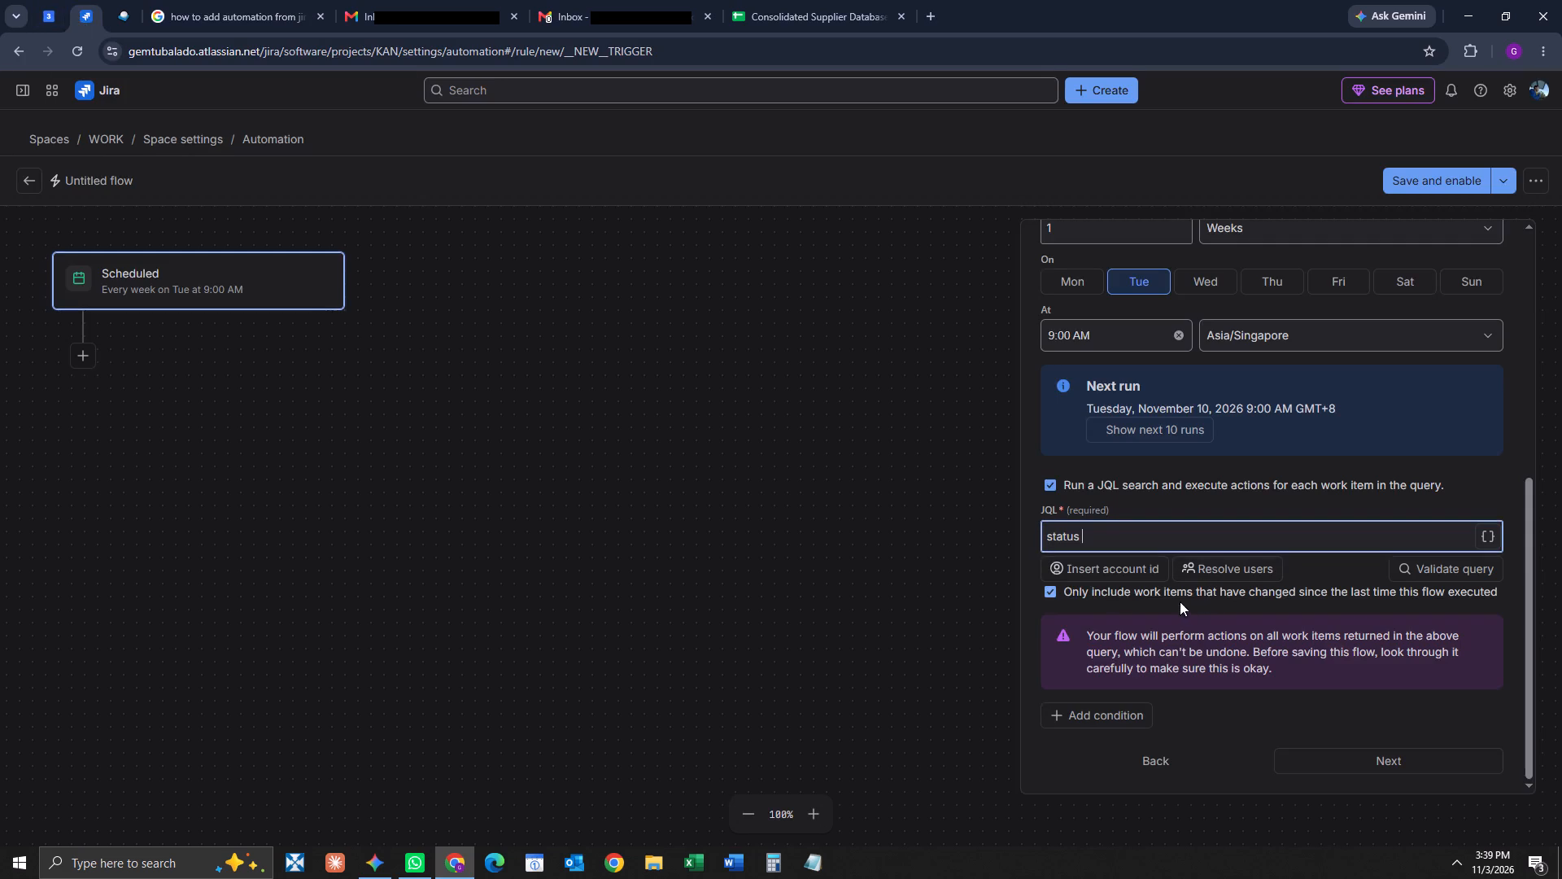
{"action": "left_click_drag", "start_coordinate": [1108, 536], "coordinate": [988, 520]}
{"action": "key", "text": "ctrl+v"}
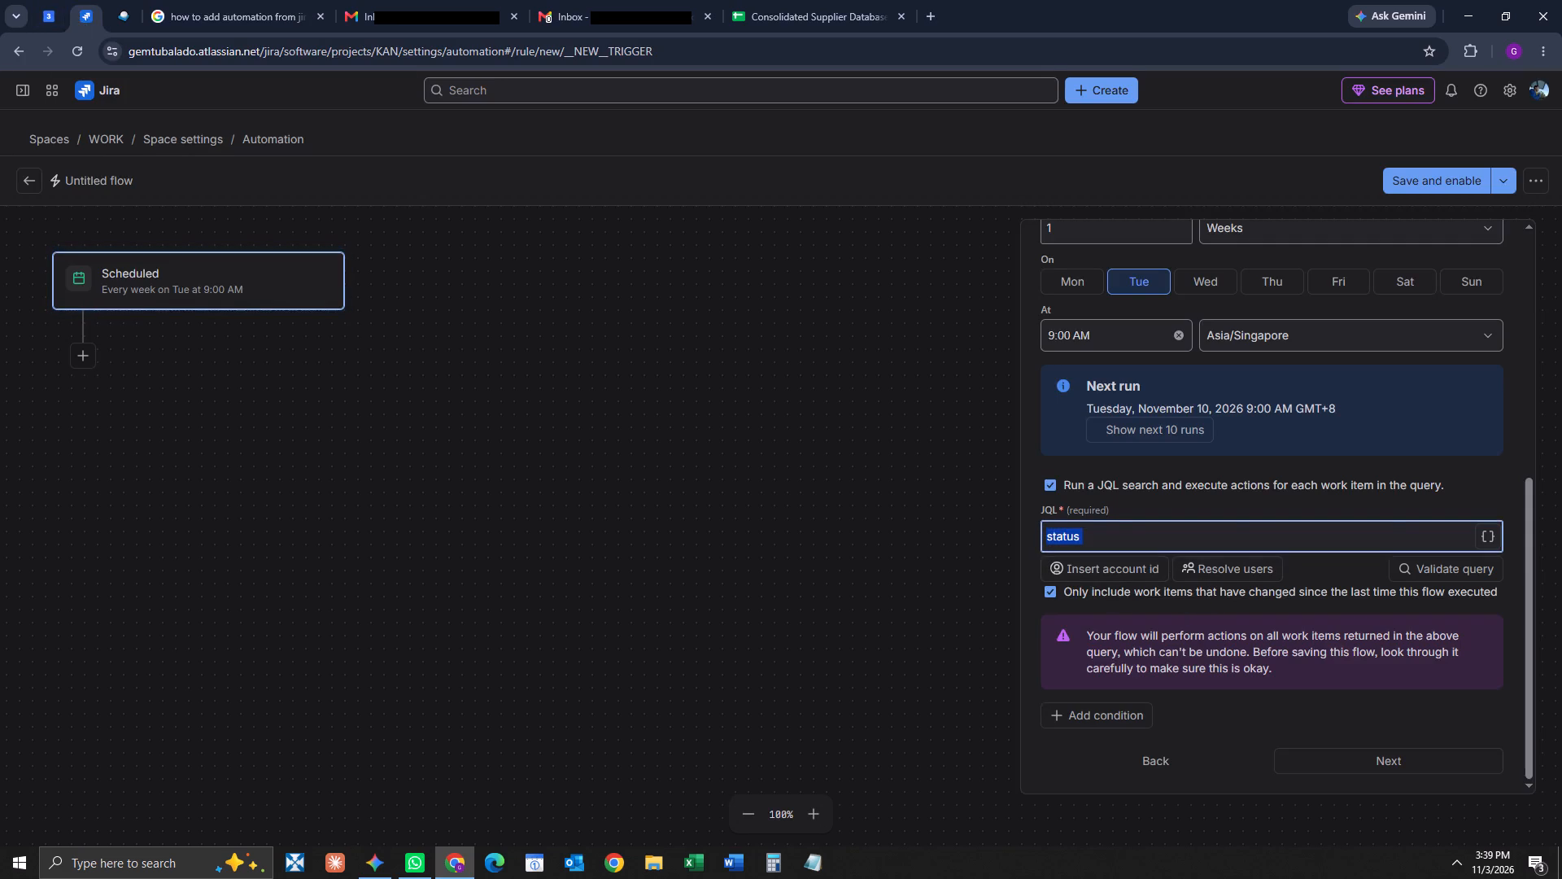
{"action": "left_click", "coordinate": [1473, 571]}
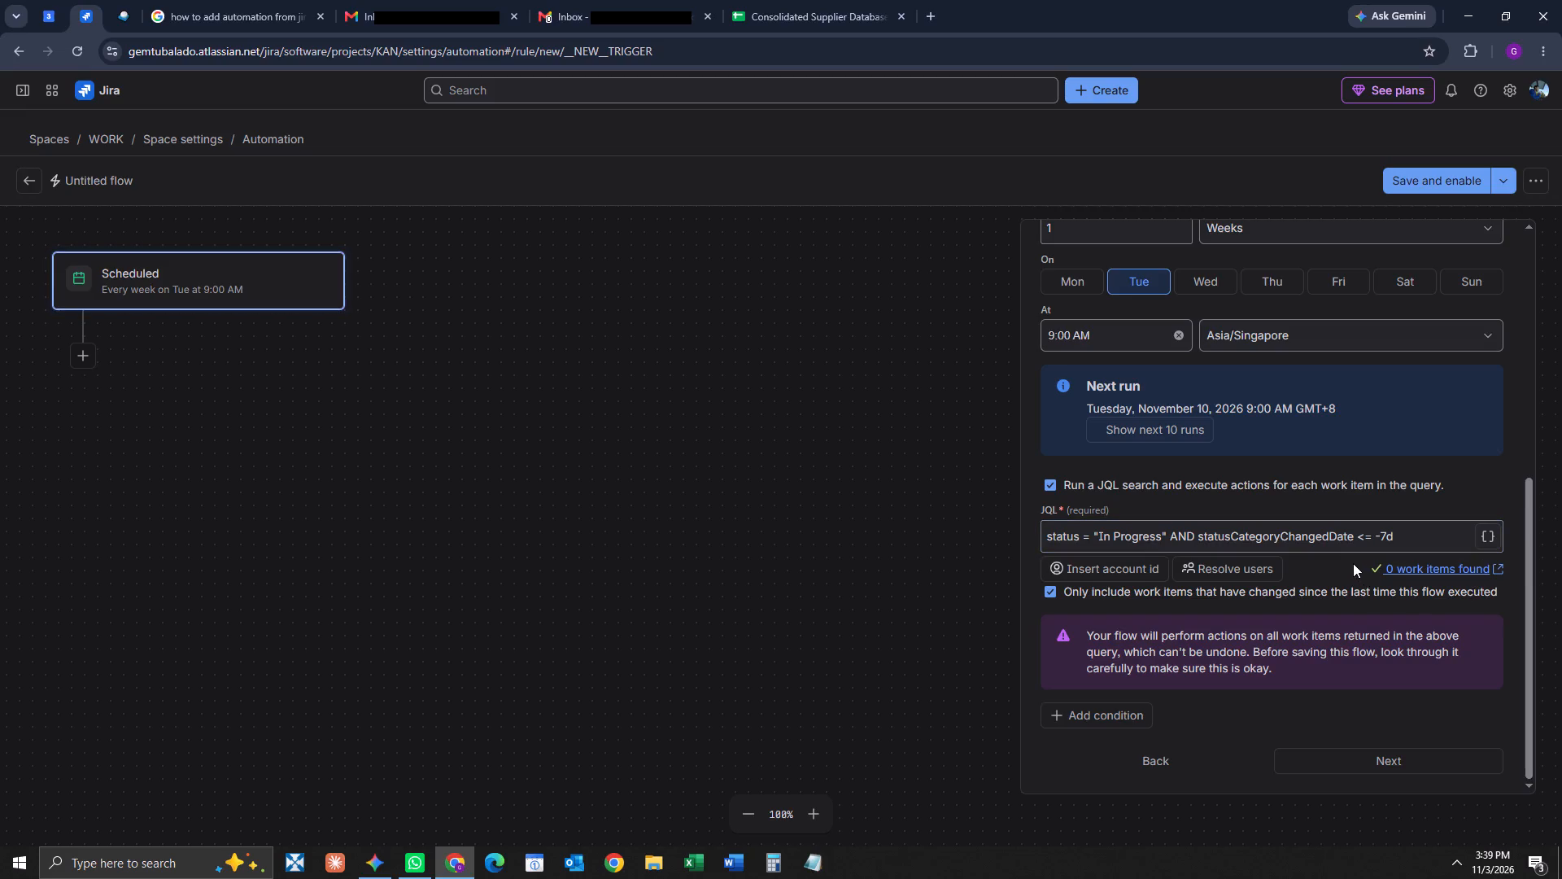
{"action": "left_click_drag", "start_coordinate": [1534, 568], "coordinate": [1534, 569]}
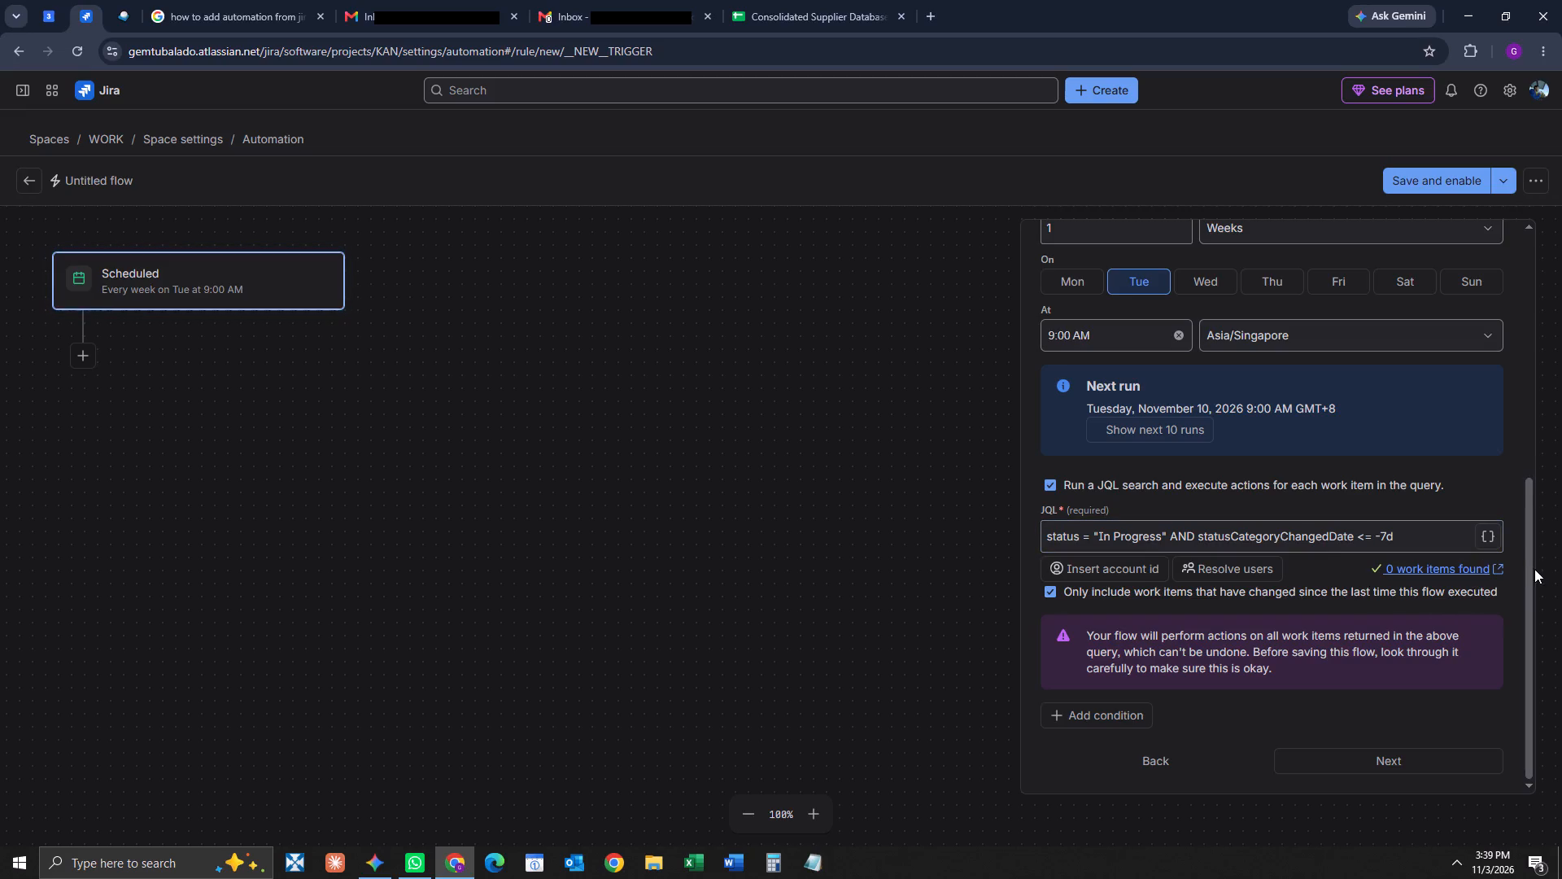
{"action": "left_click_drag", "start_coordinate": [1534, 569], "coordinate": [1532, 598]}
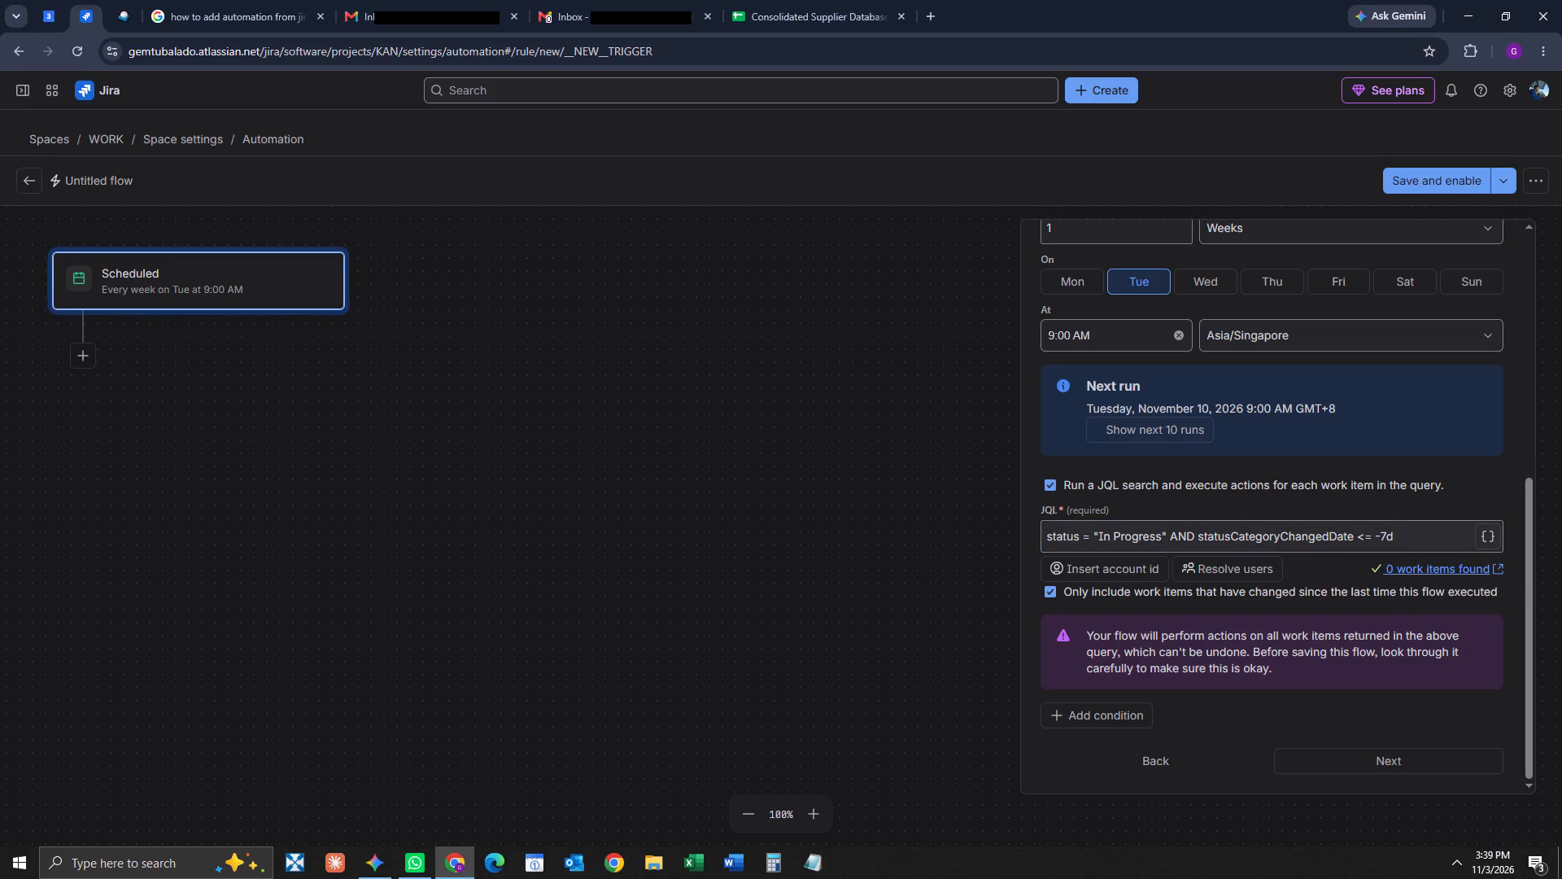
{"action": "left_click_drag", "start_coordinate": [1163, 536], "coordinate": [1094, 538]}
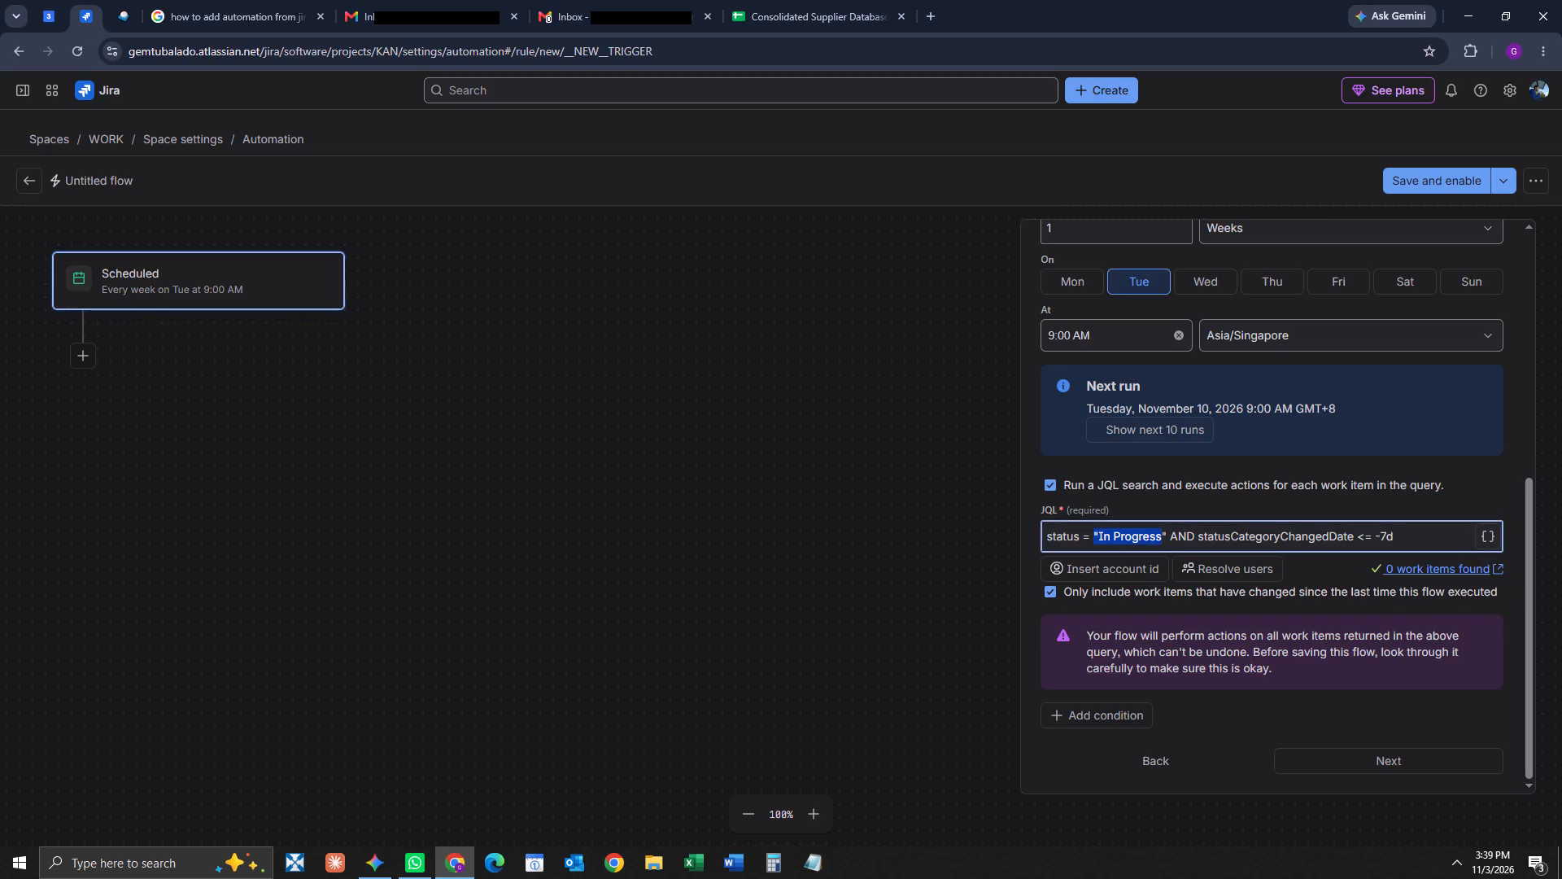
{"action": "left_click_drag", "start_coordinate": [1094, 538], "coordinate": [1099, 538]}
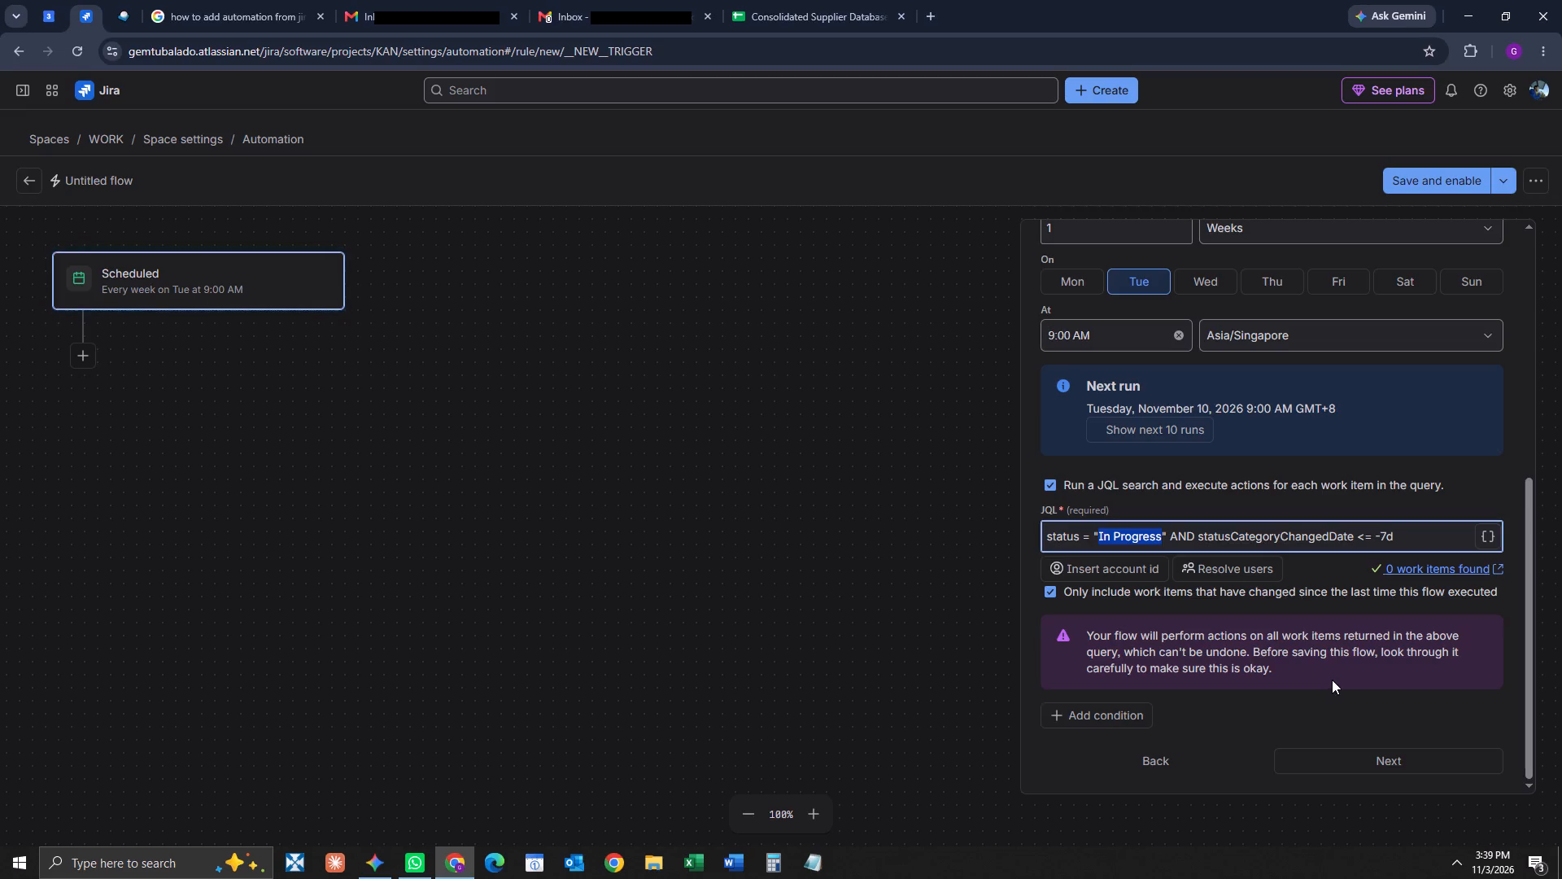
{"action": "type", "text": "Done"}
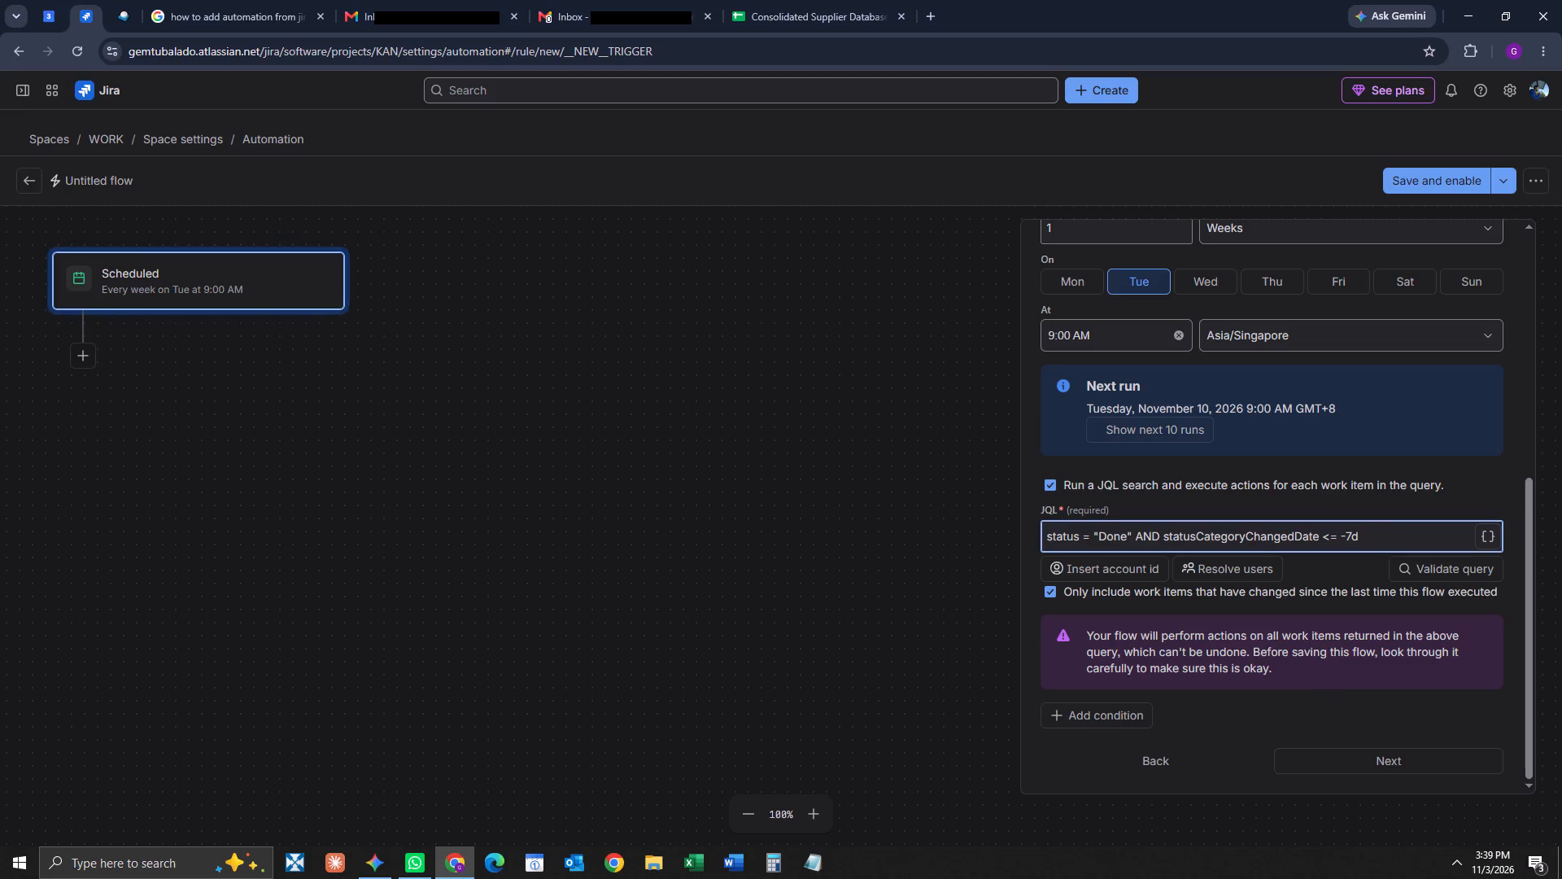
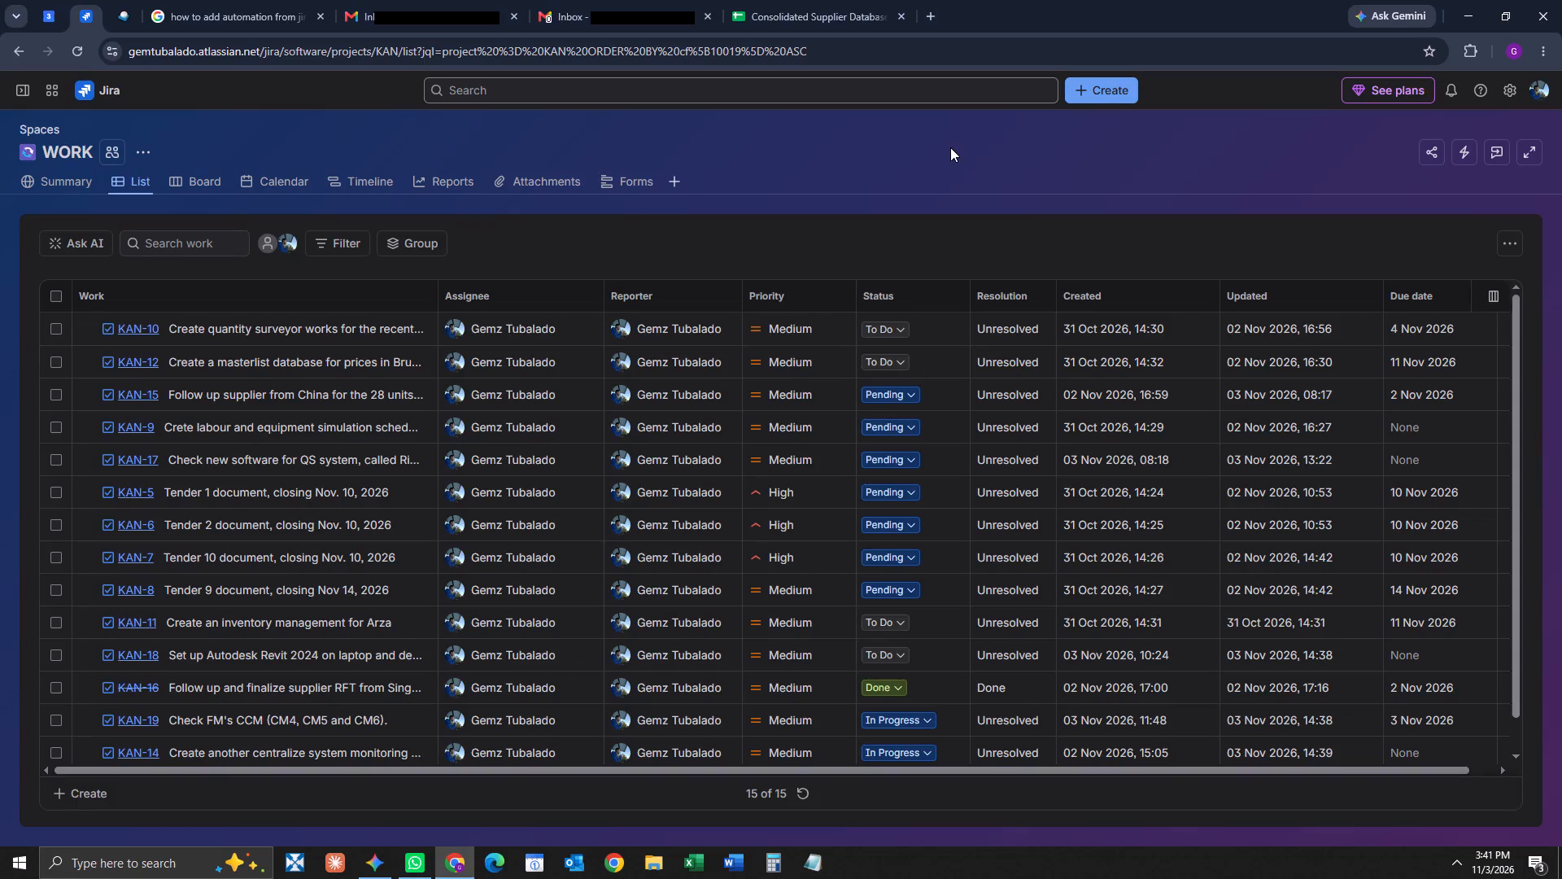
On the WORK board view, move the Singapore supplier RFT work item KAN-16 from Done to Archived.
{"action": "left_click", "coordinate": [205, 186]}
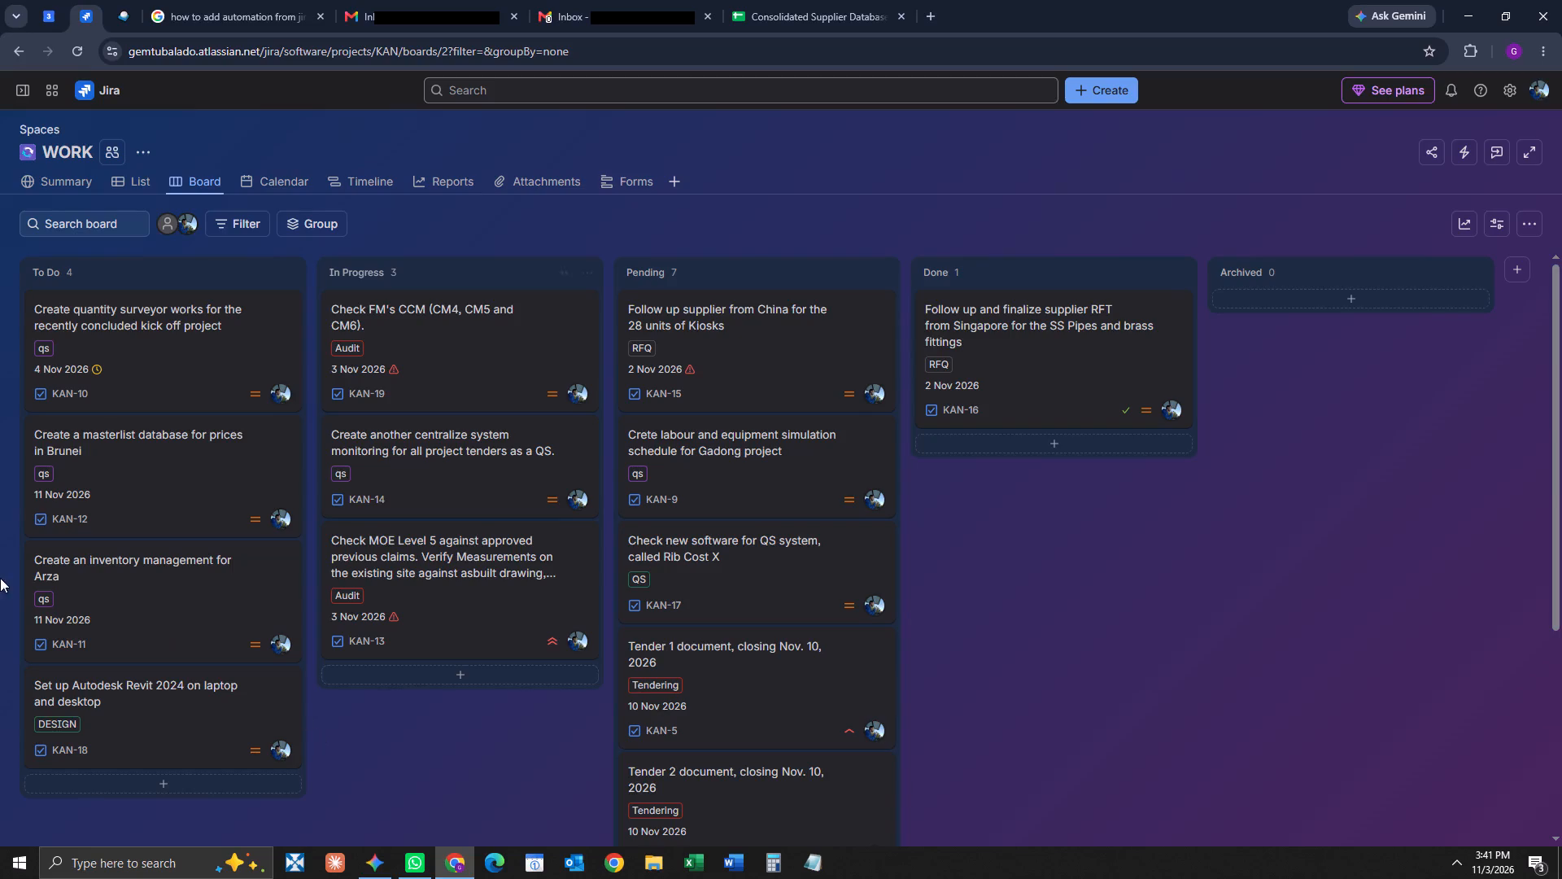
{"action": "left_click", "coordinate": [734, 143]}
{"action": "left_click_drag", "start_coordinate": [1036, 304], "coordinate": [1337, 304]}
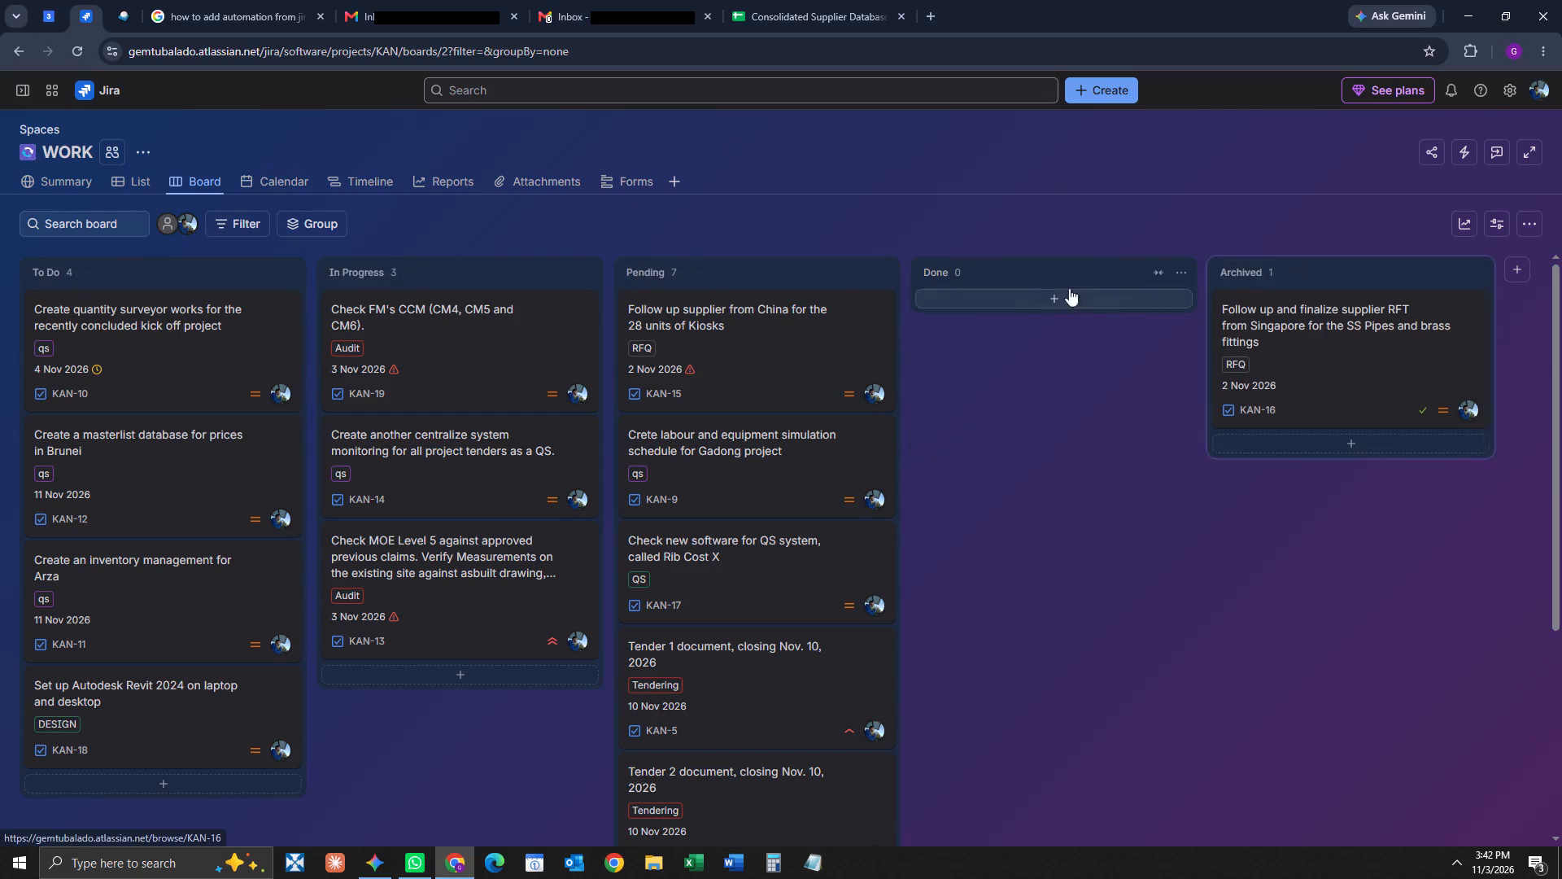
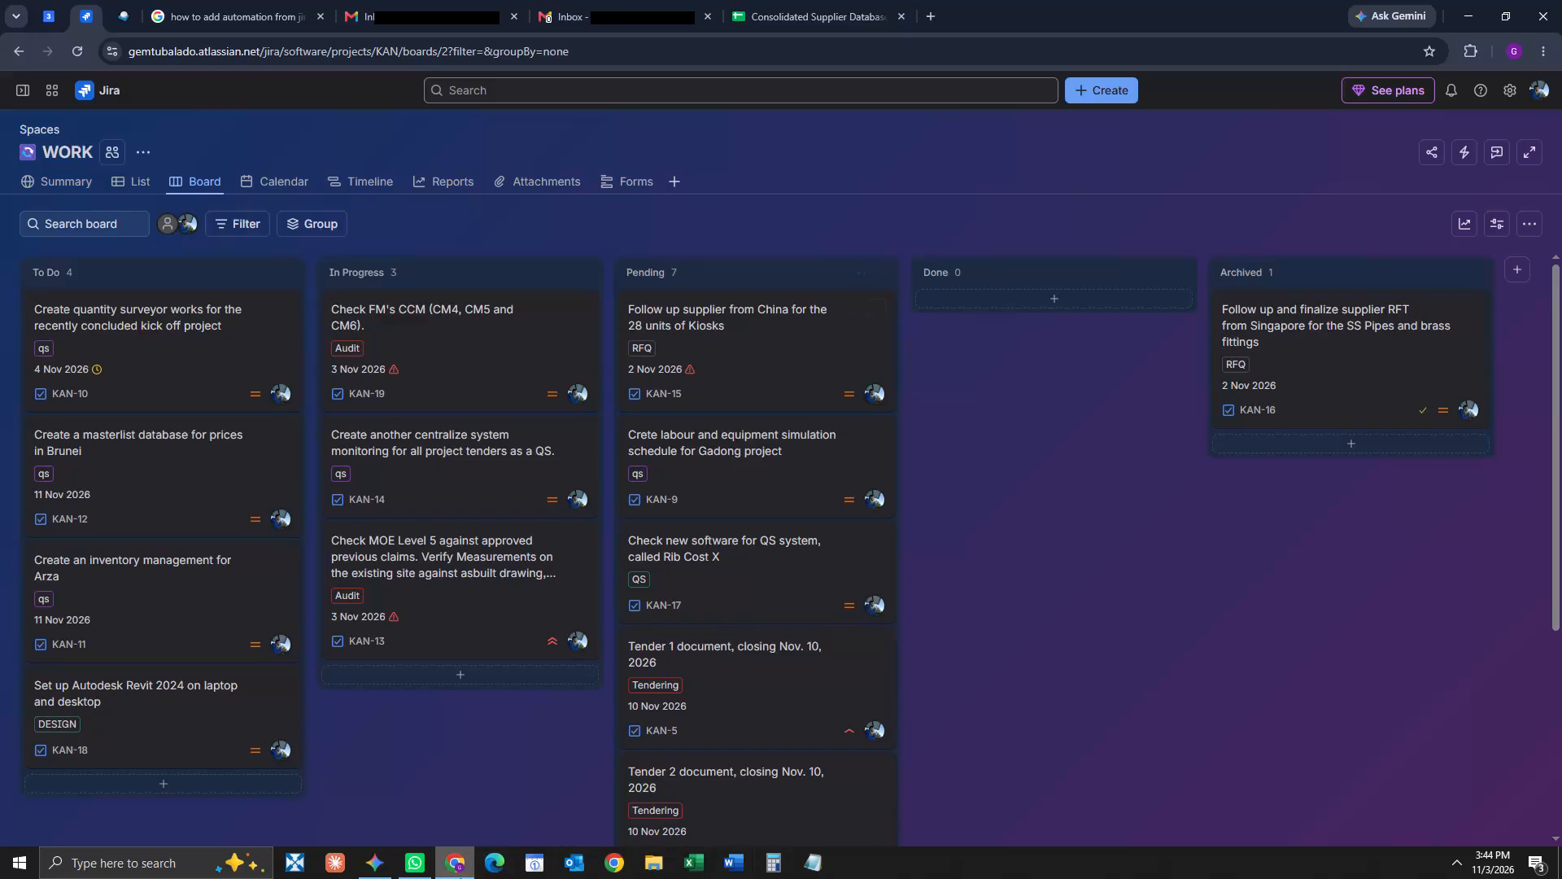
Set the due date of the In Progress work item KAN-13, the MOE Level 5 claims check, to 04/11/2026.
{"action": "left_click", "coordinate": [389, 619]}
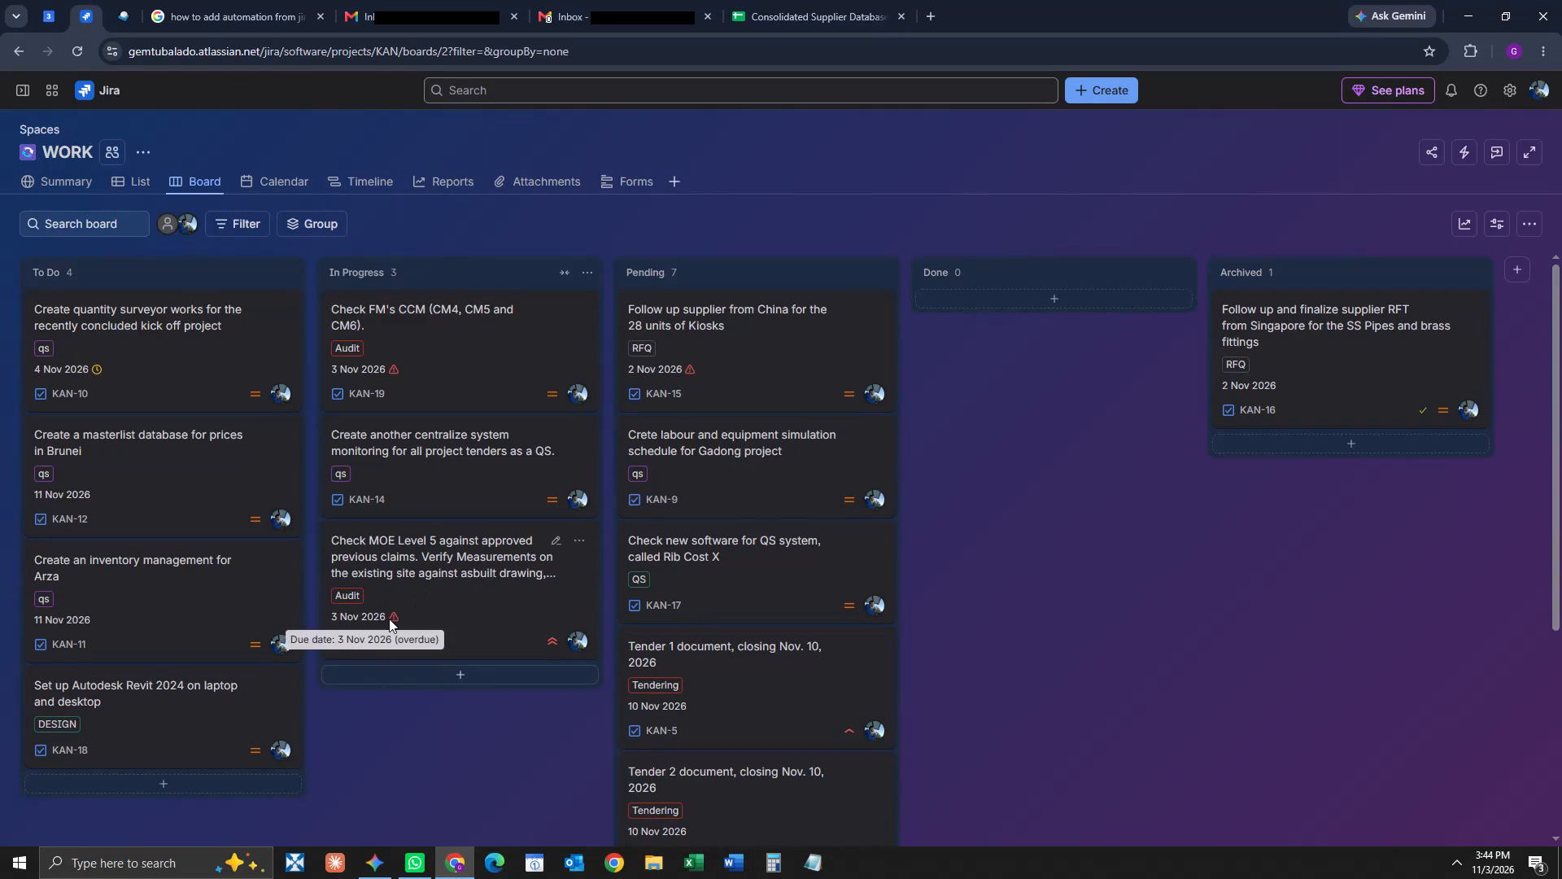
{"action": "left_click", "coordinate": [393, 618]}
{"action": "left_click", "coordinate": [369, 618]}
{"action": "left_click", "coordinate": [577, 543]}
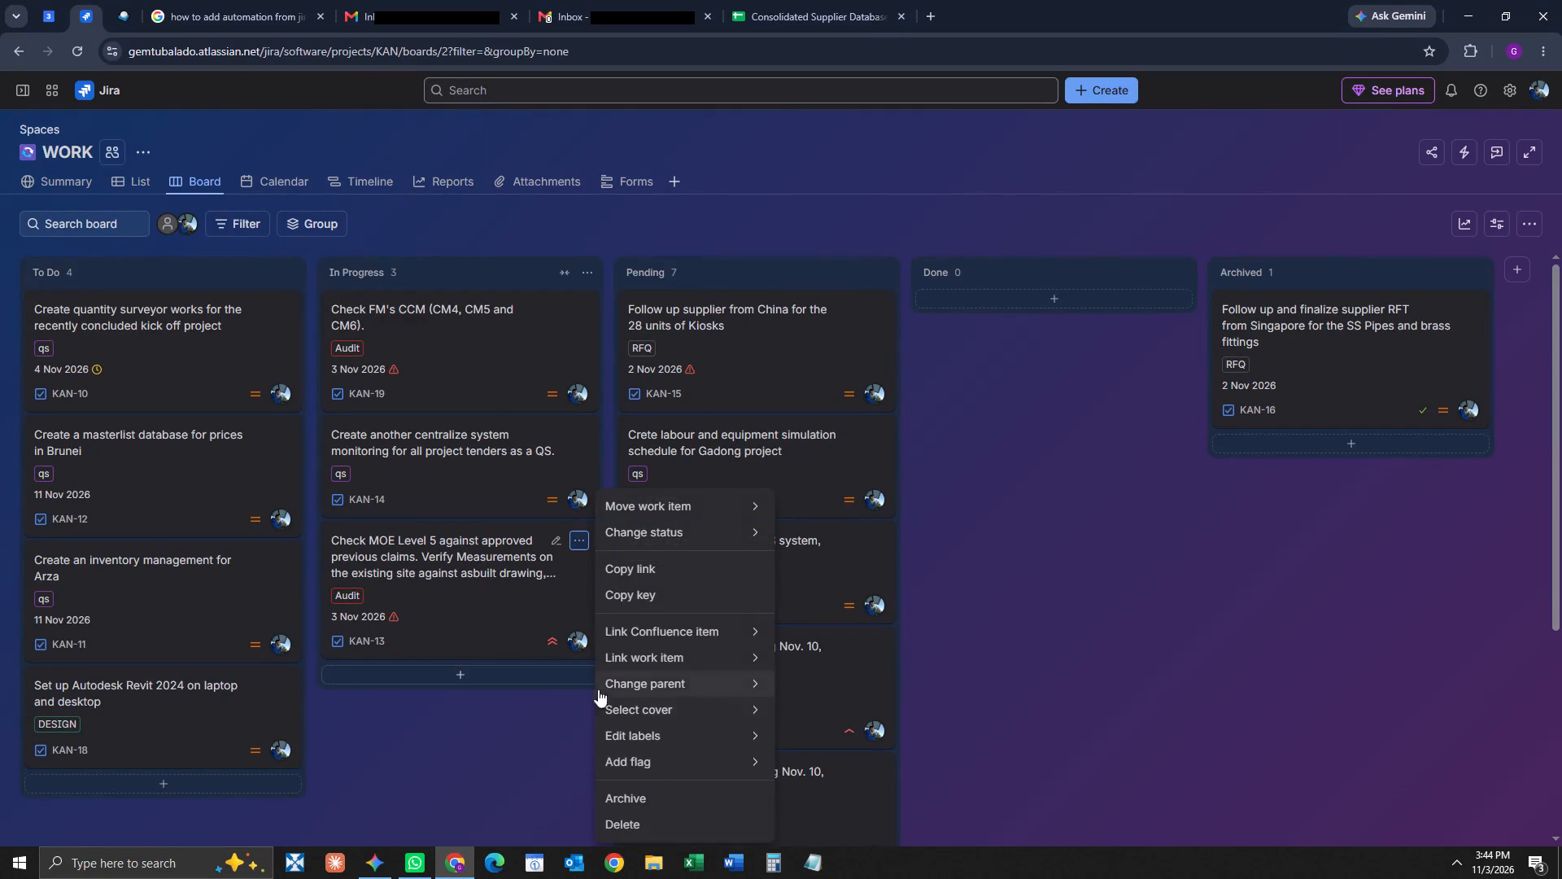
{"action": "left_click", "coordinate": [482, 545]}
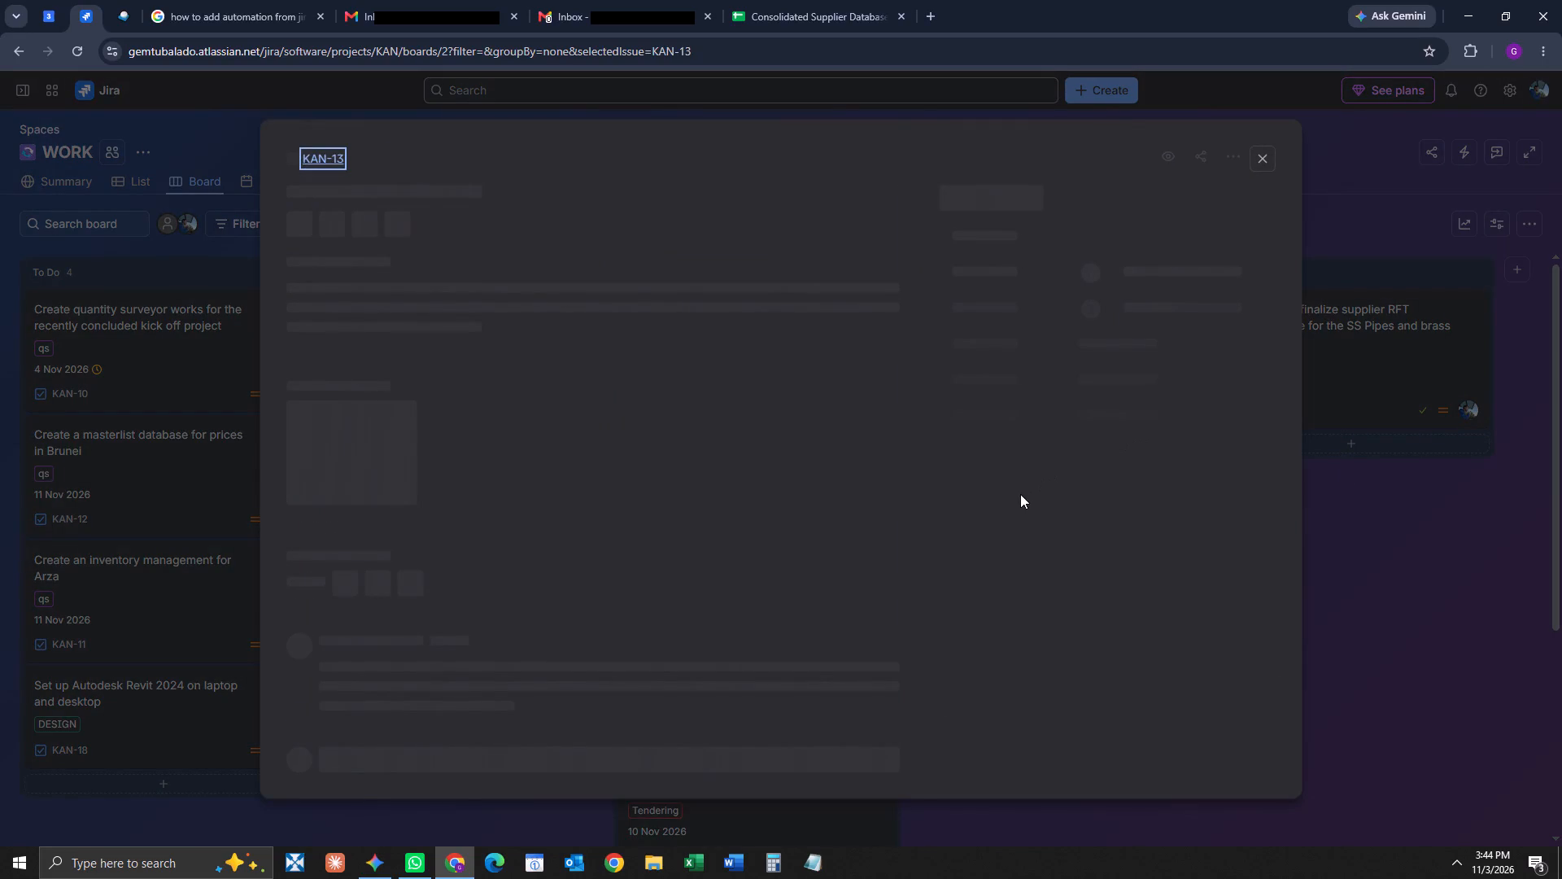
{"action": "left_click", "coordinate": [1137, 435]}
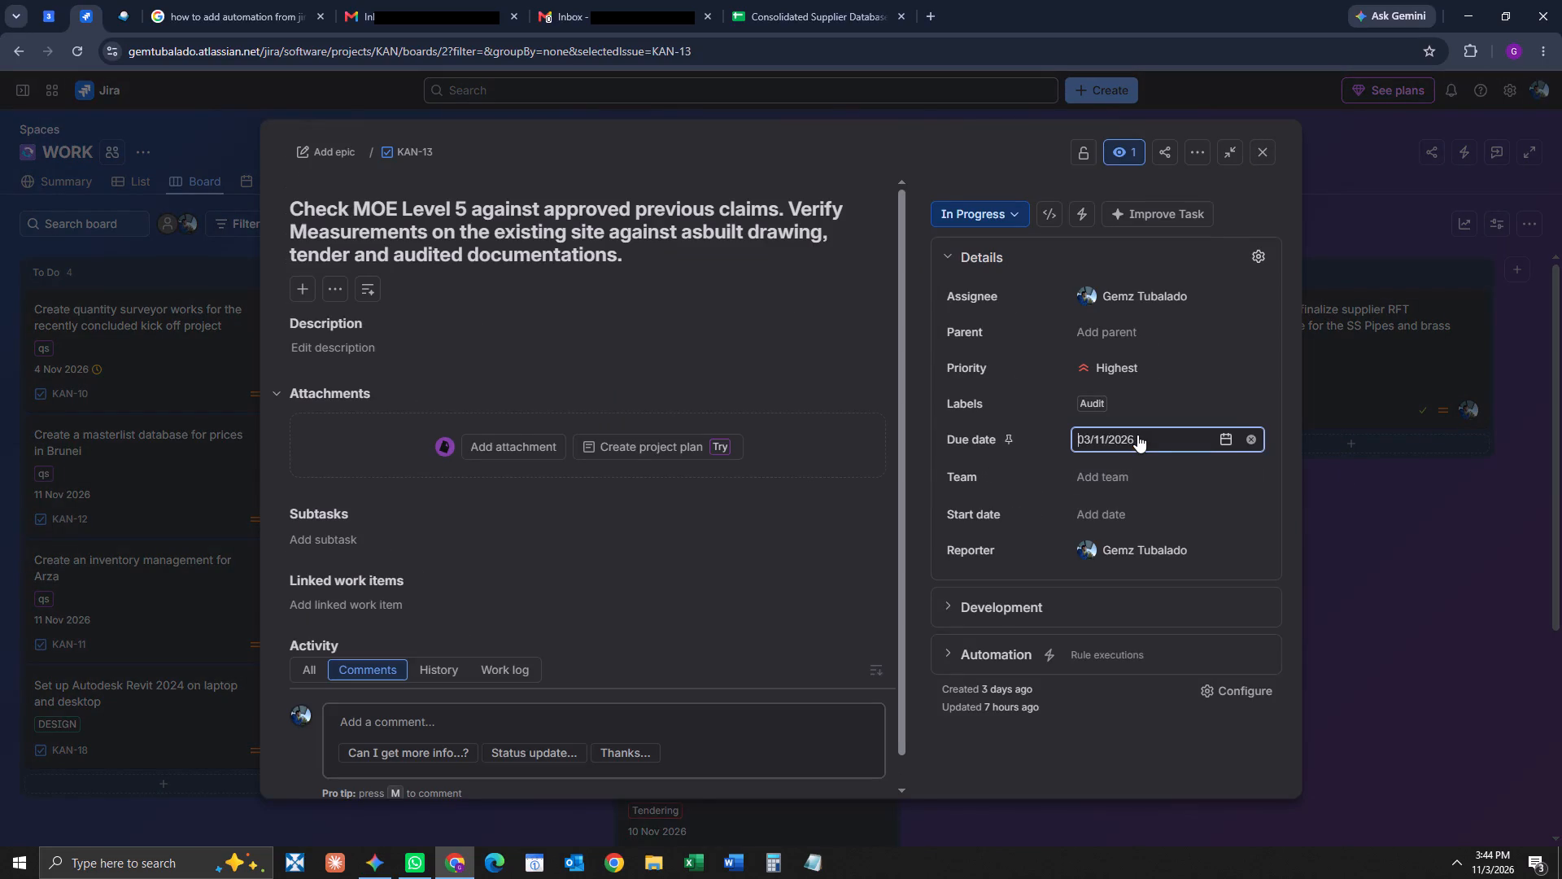
{"action": "left_click", "coordinate": [1225, 438]}
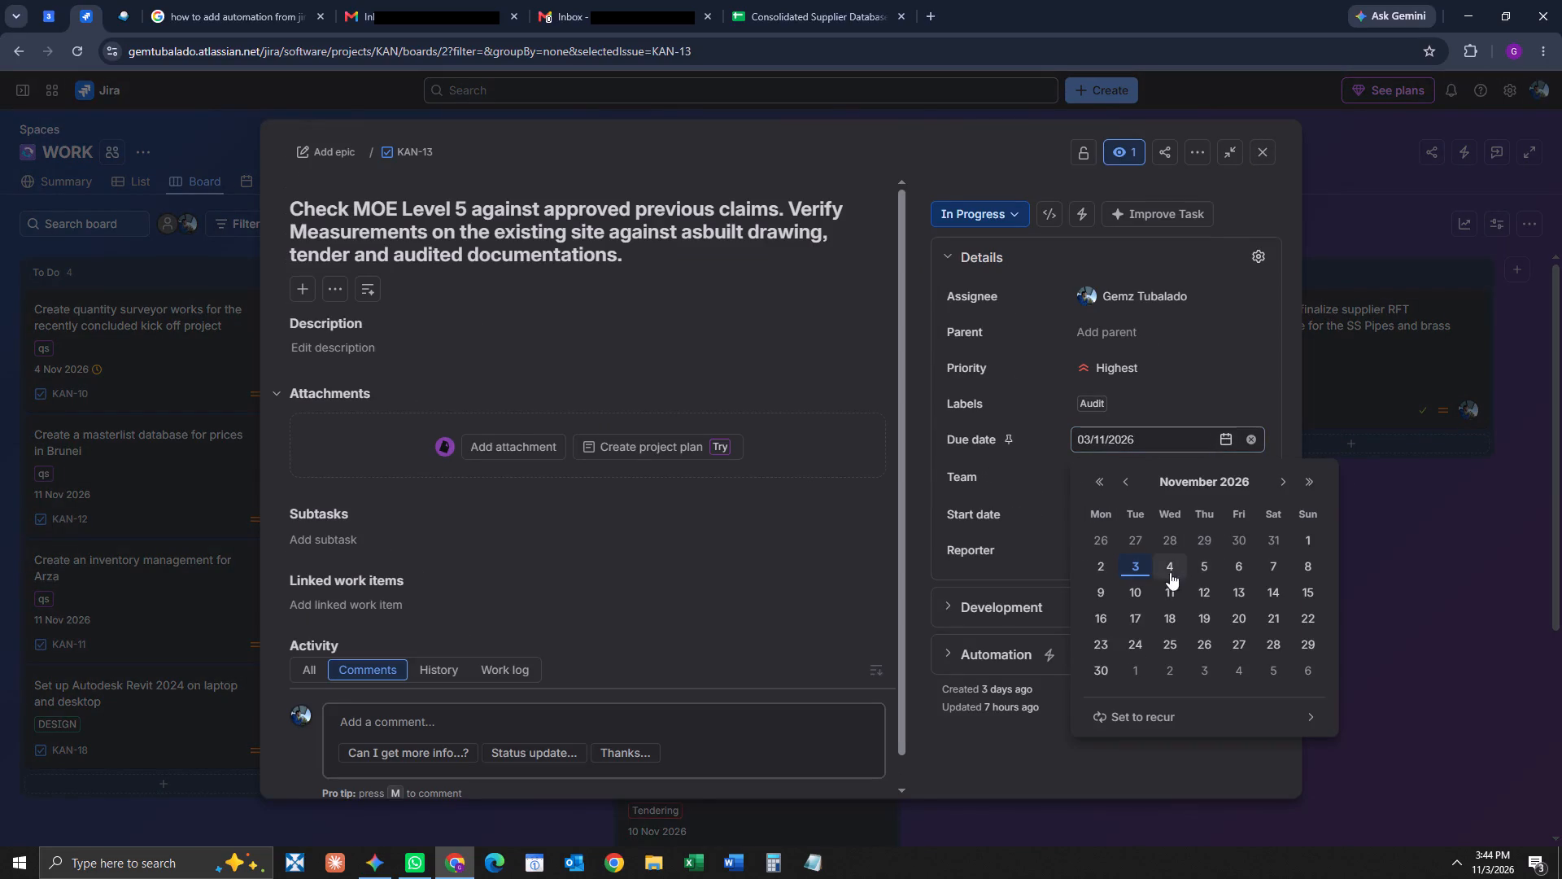
{"action": "left_click", "coordinate": [1170, 571]}
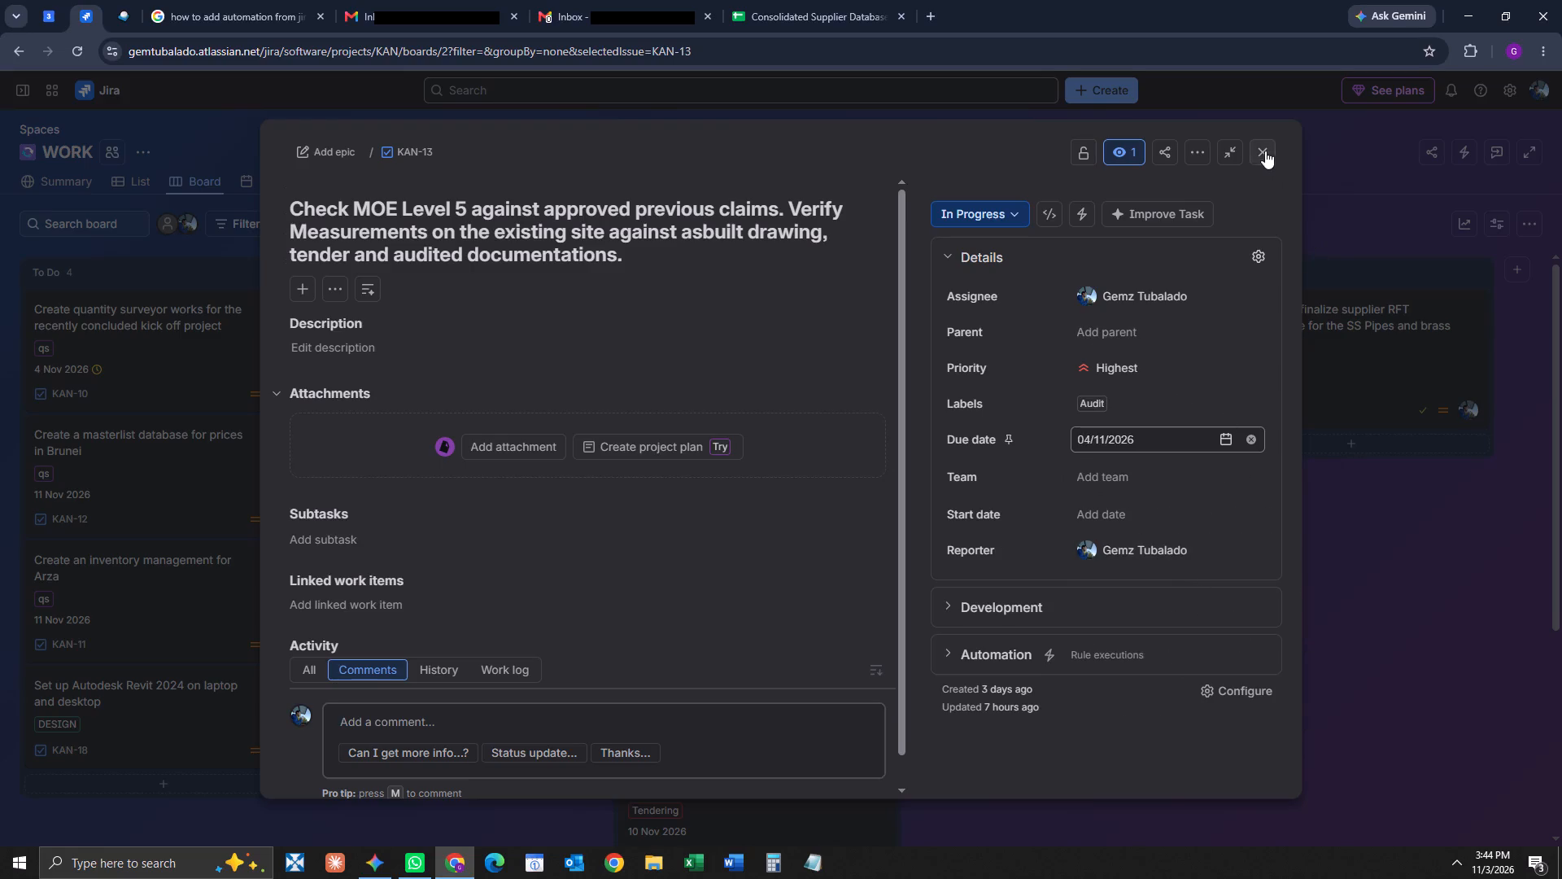
{"action": "left_click", "coordinate": [1263, 150]}
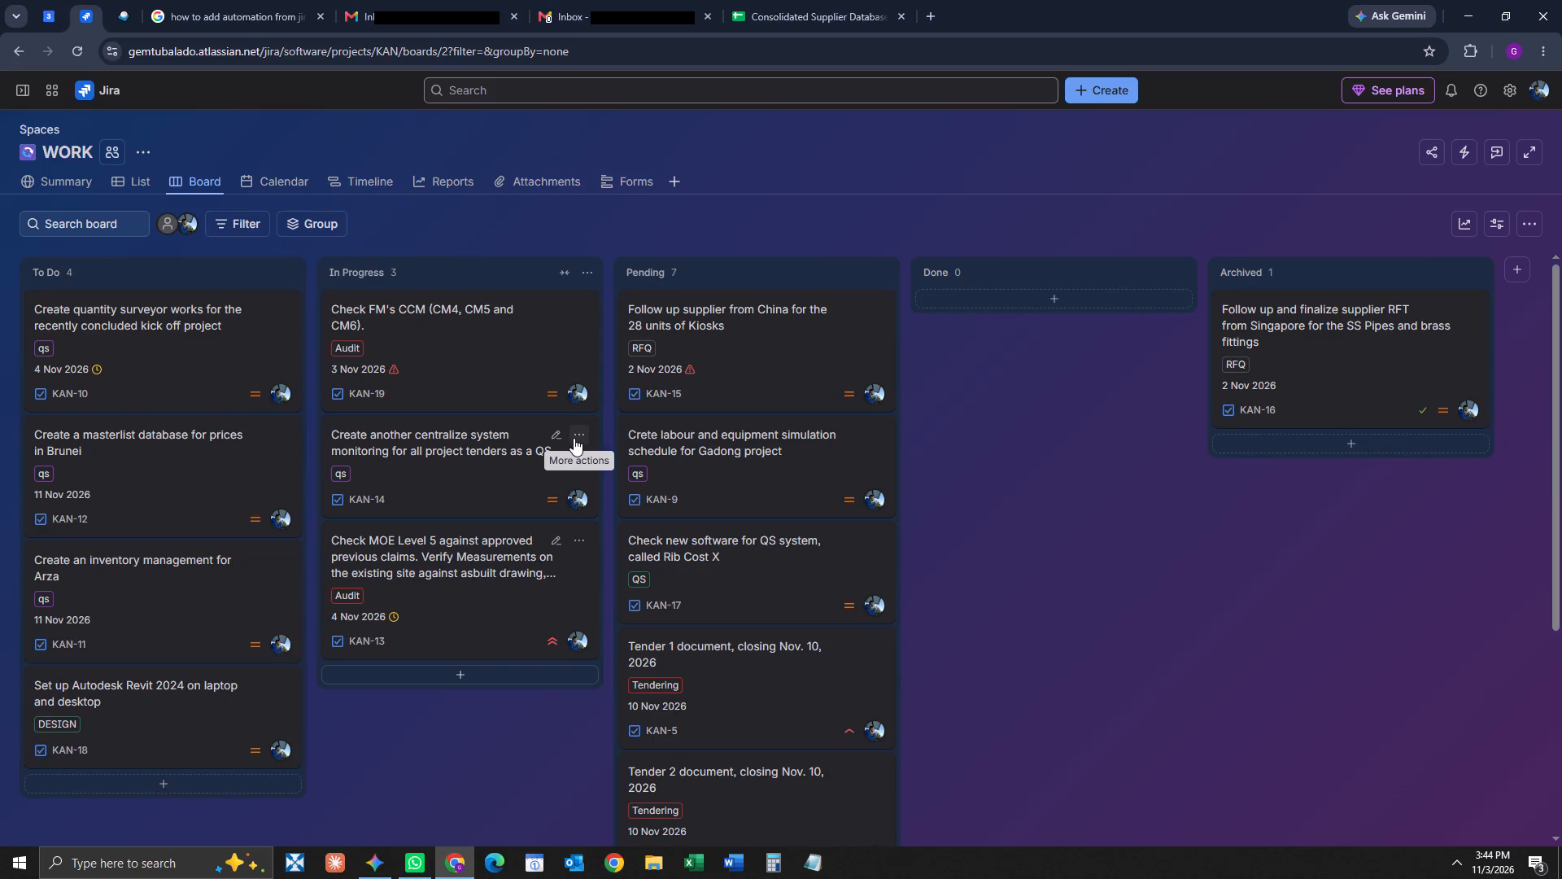
Set the due date of the In Progress work item KAN-14, the centralized tender monitoring system, to 07/11/2026.
{"action": "left_click", "coordinate": [574, 438]}
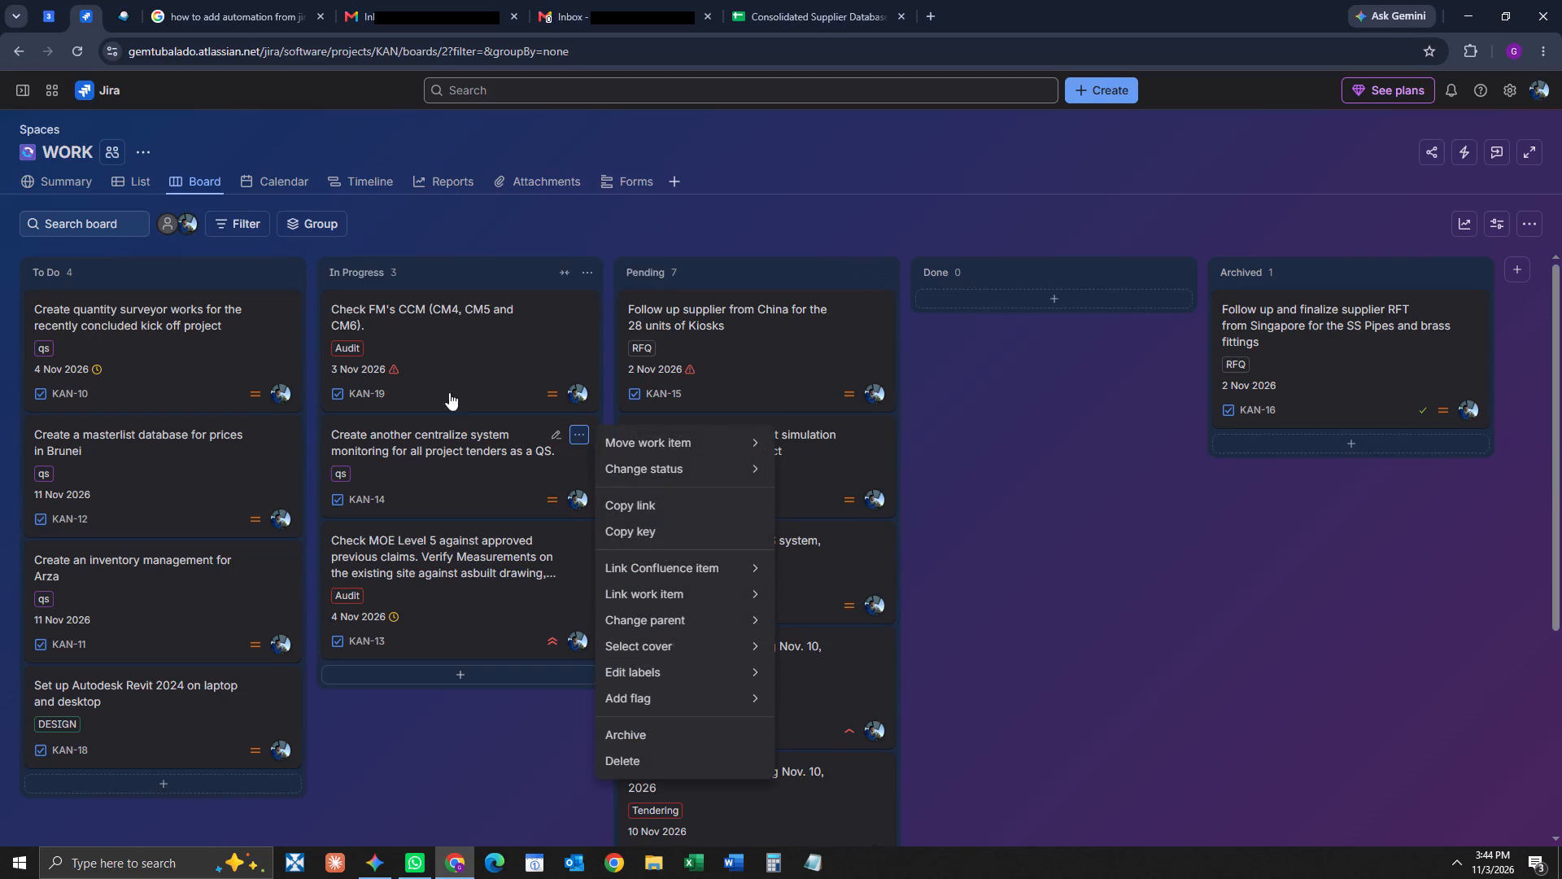
{"action": "left_click", "coordinate": [440, 438]}
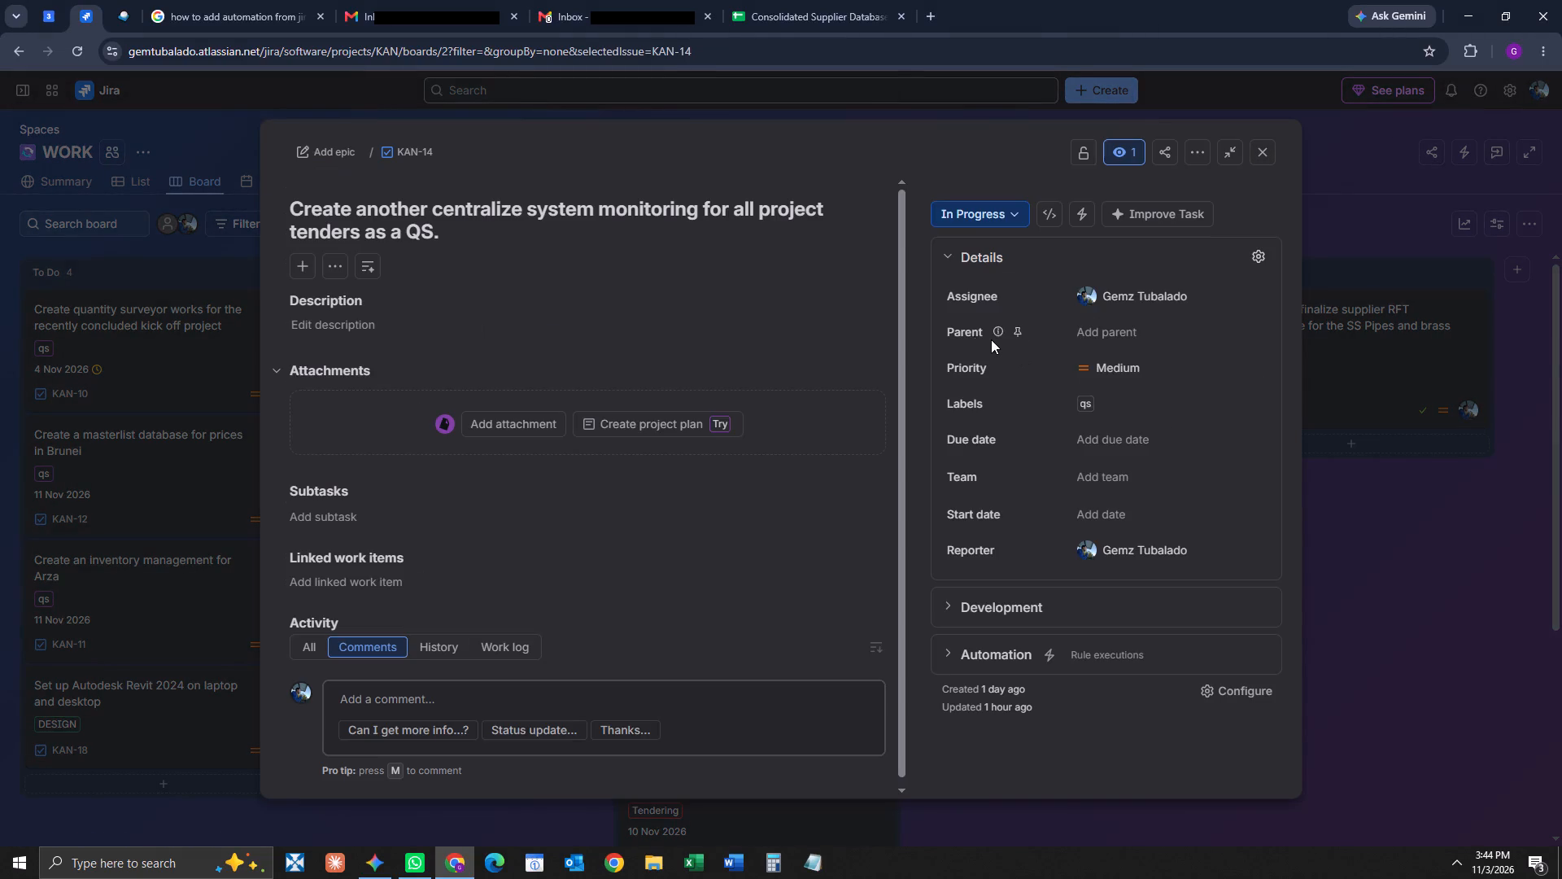
{"action": "left_click", "coordinate": [1124, 439]}
{"action": "left_click", "coordinate": [1240, 436]}
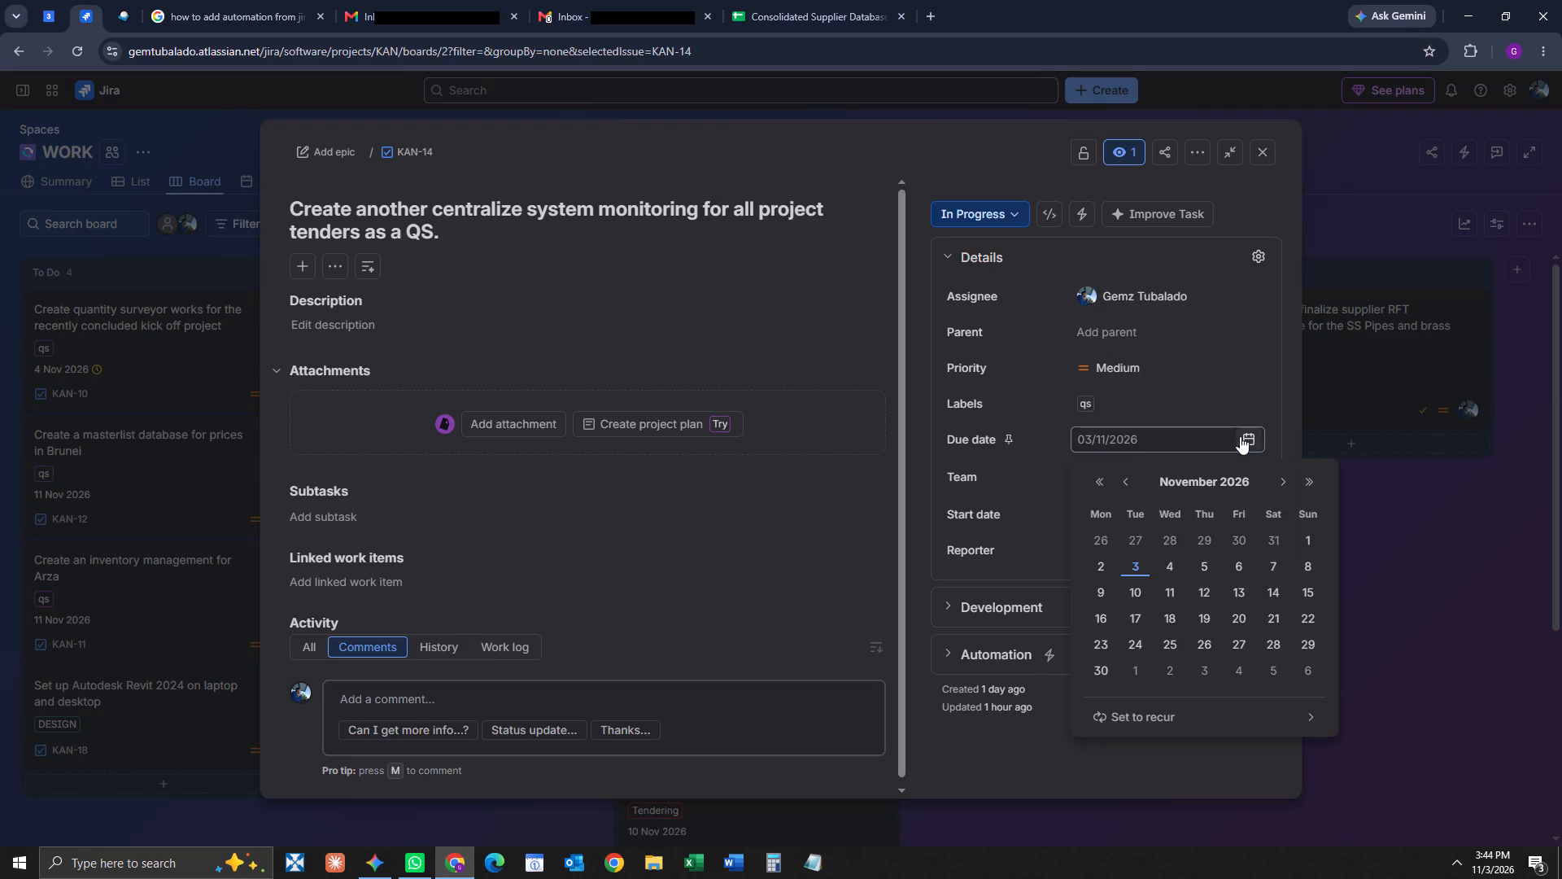
{"action": "left_click", "coordinate": [1277, 566]}
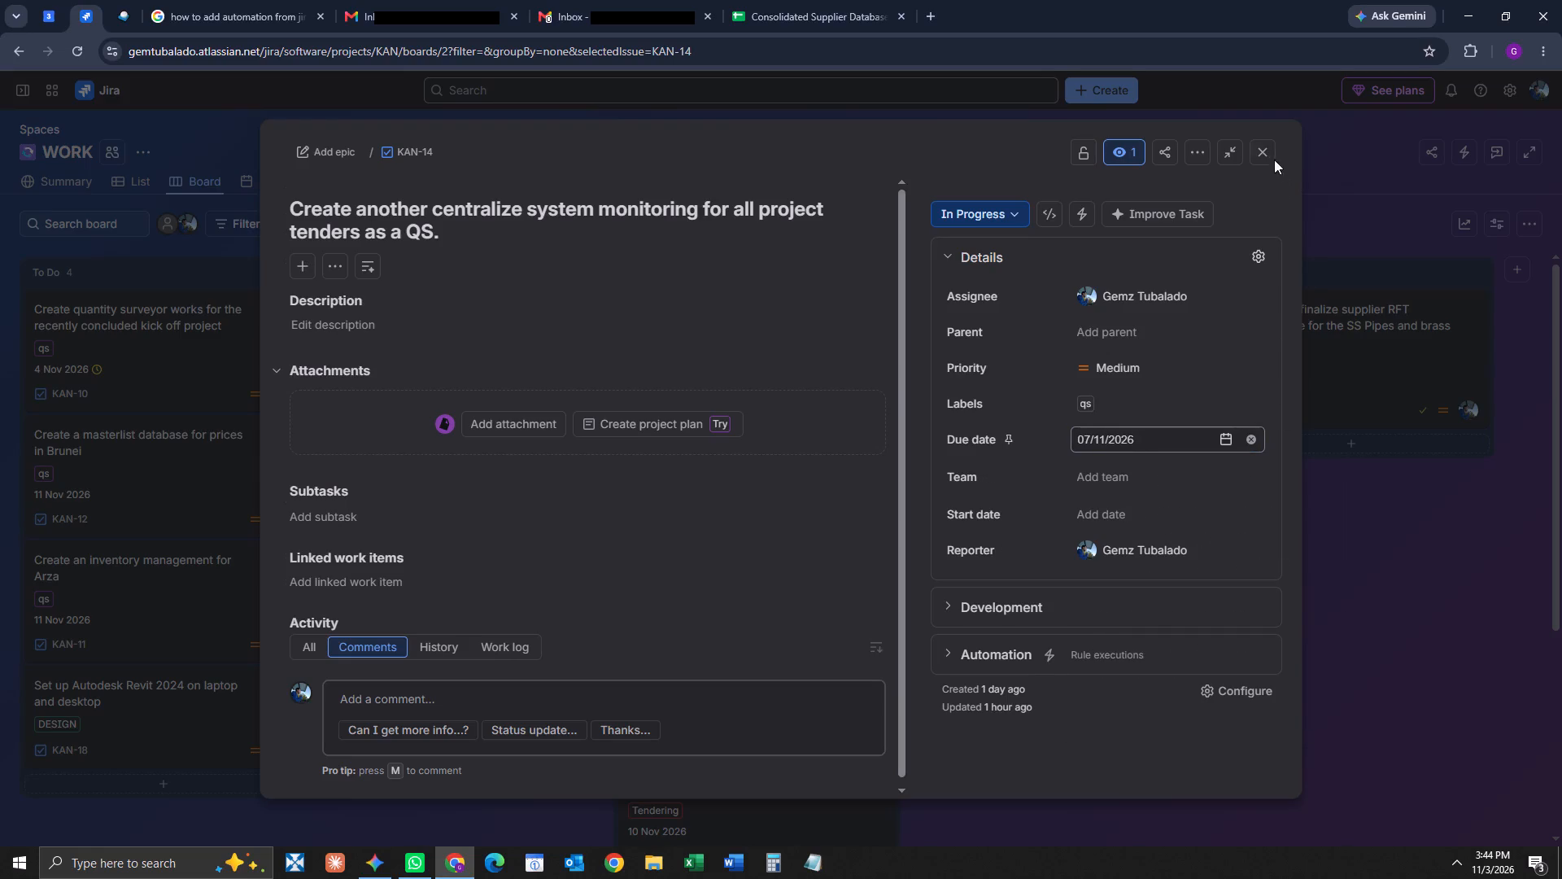
{"action": "left_click", "coordinate": [1264, 150]}
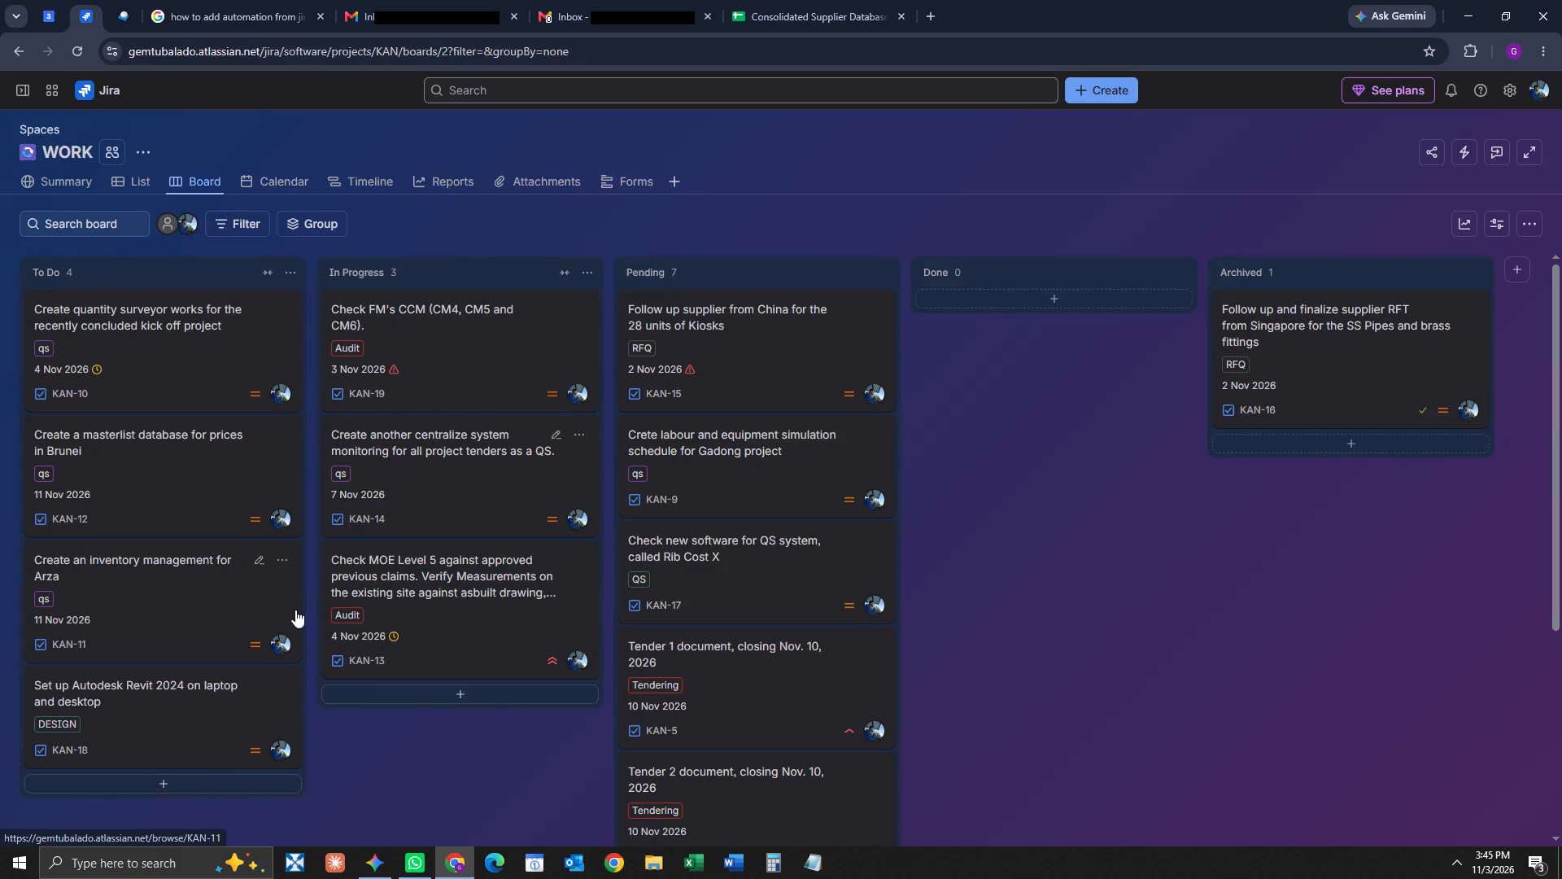
Open the due date calendar of the To Do work item KAN-18, the Autodesk Revit 2024 setup.
{"action": "left_click", "coordinate": [227, 689]}
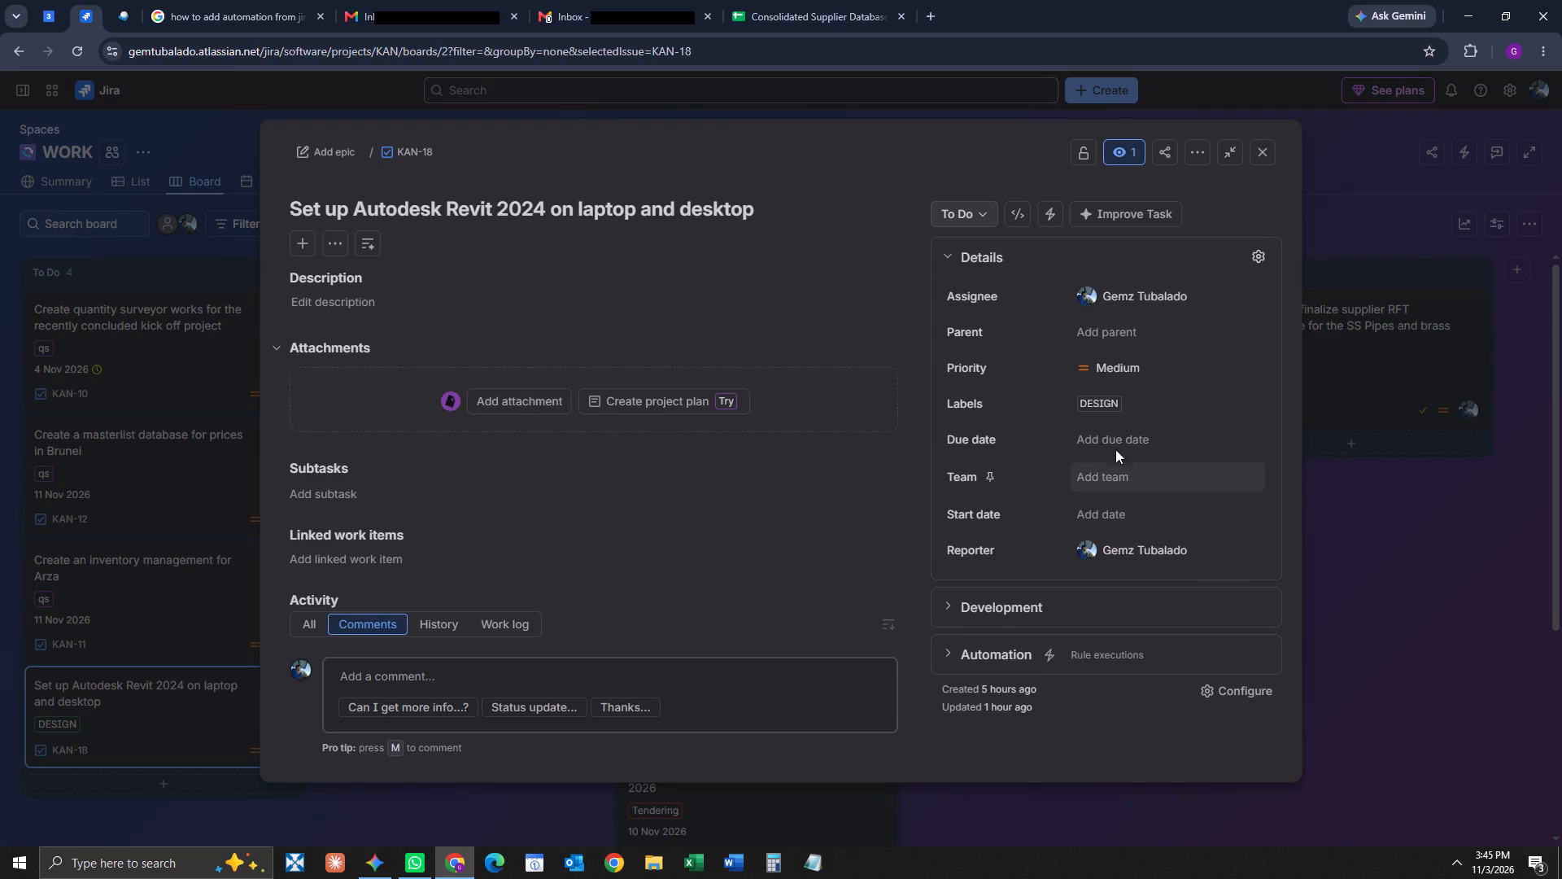
{"action": "left_click", "coordinate": [1124, 431]}
{"action": "left_click", "coordinate": [1248, 442]}
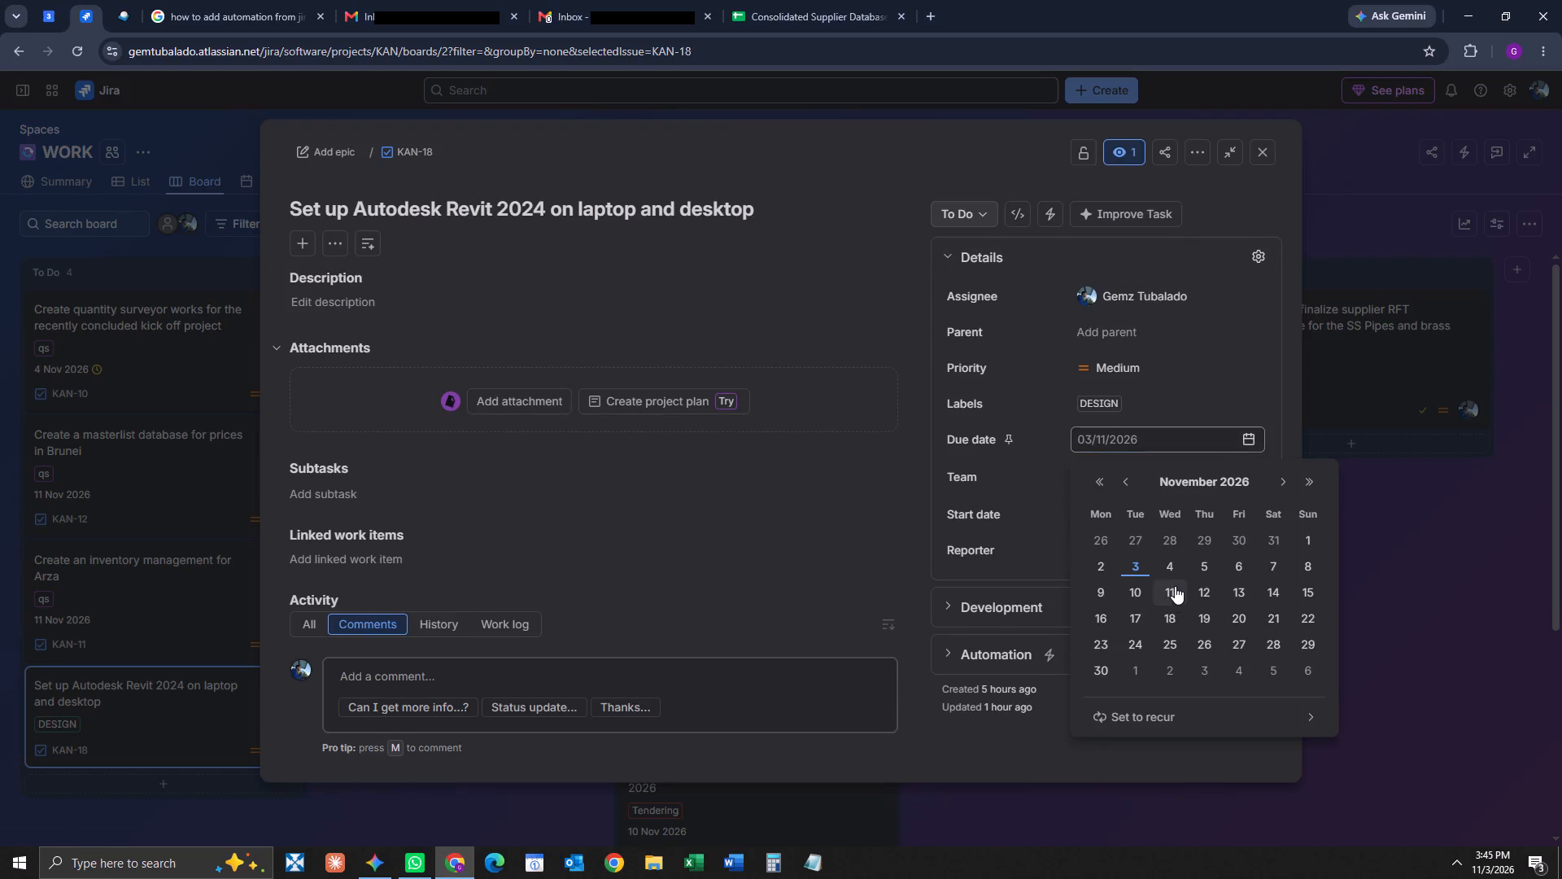
Set the due date of the To Do work item KAN-18, the Autodesk Revit 2024 setup, to 30/11/2026 and close it.
{"action": "left_click", "coordinate": [1102, 669]}
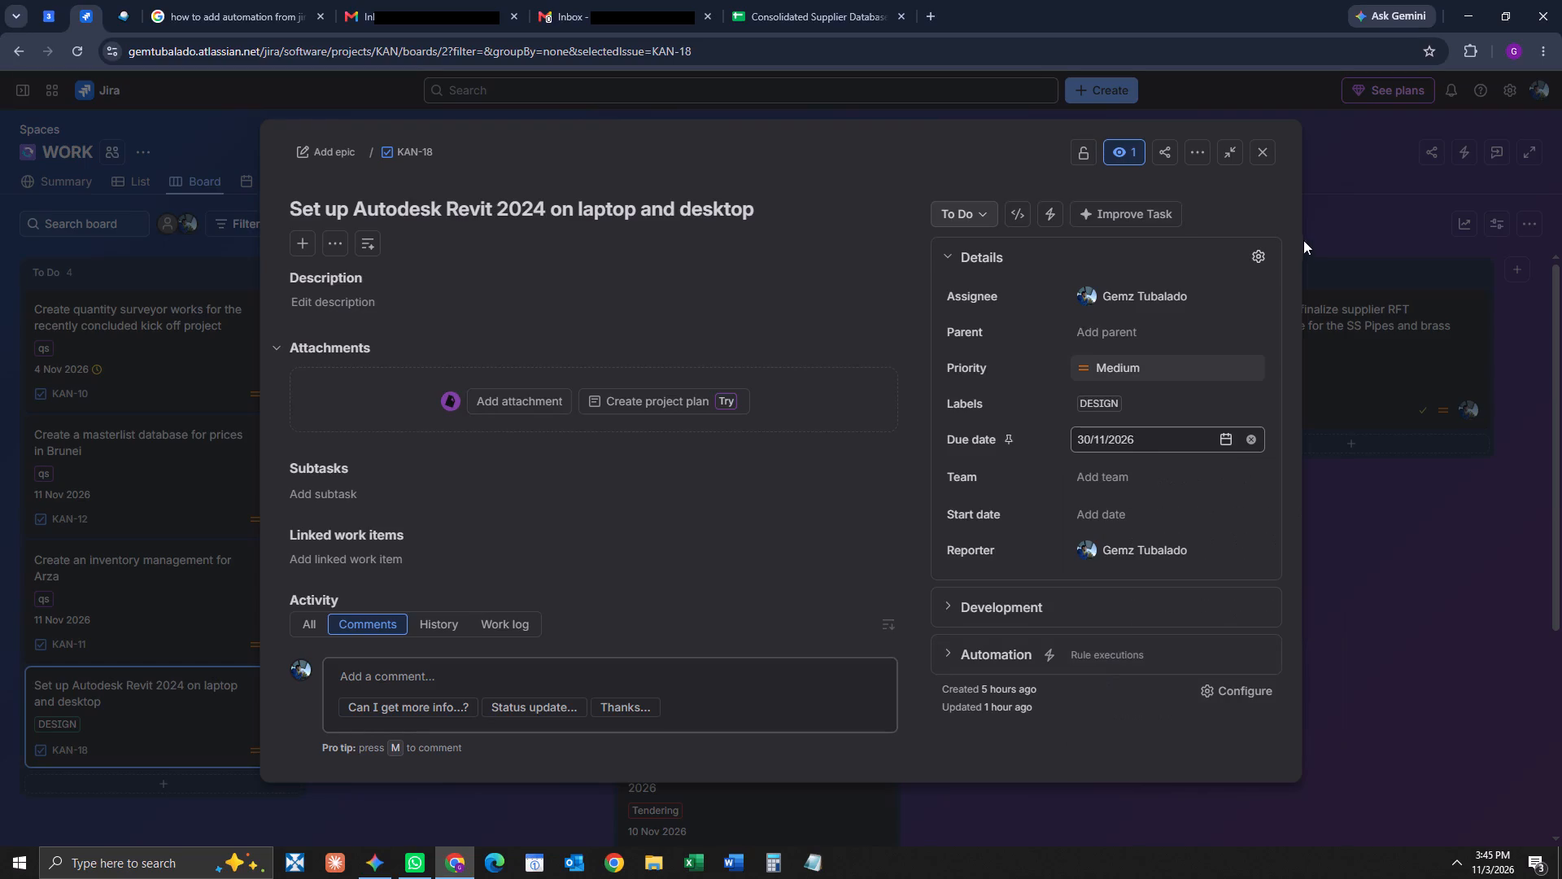
{"action": "left_click", "coordinate": [1267, 155]}
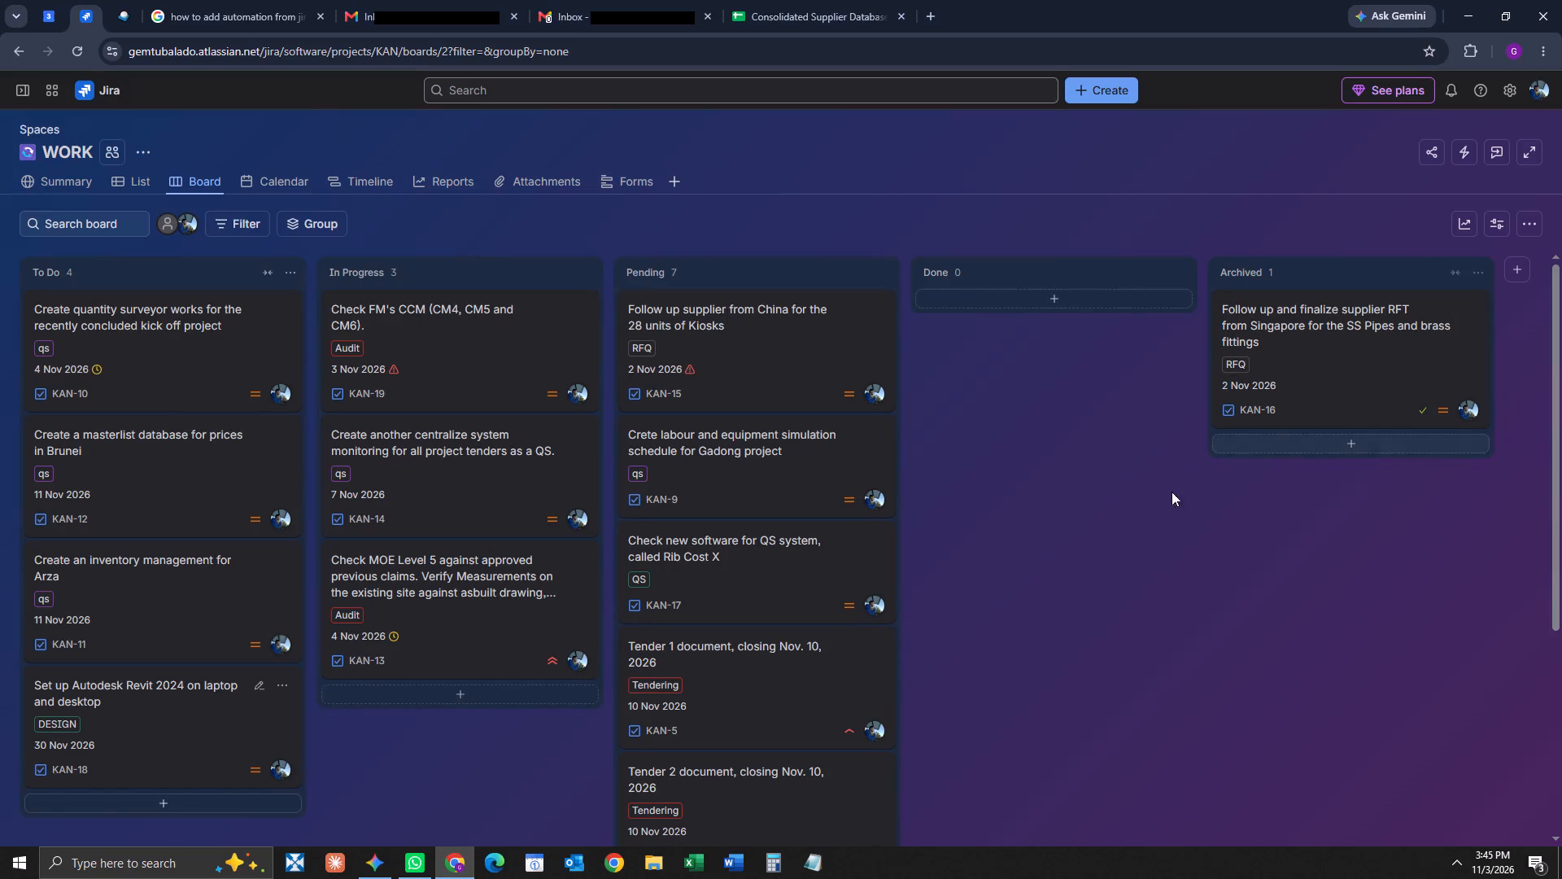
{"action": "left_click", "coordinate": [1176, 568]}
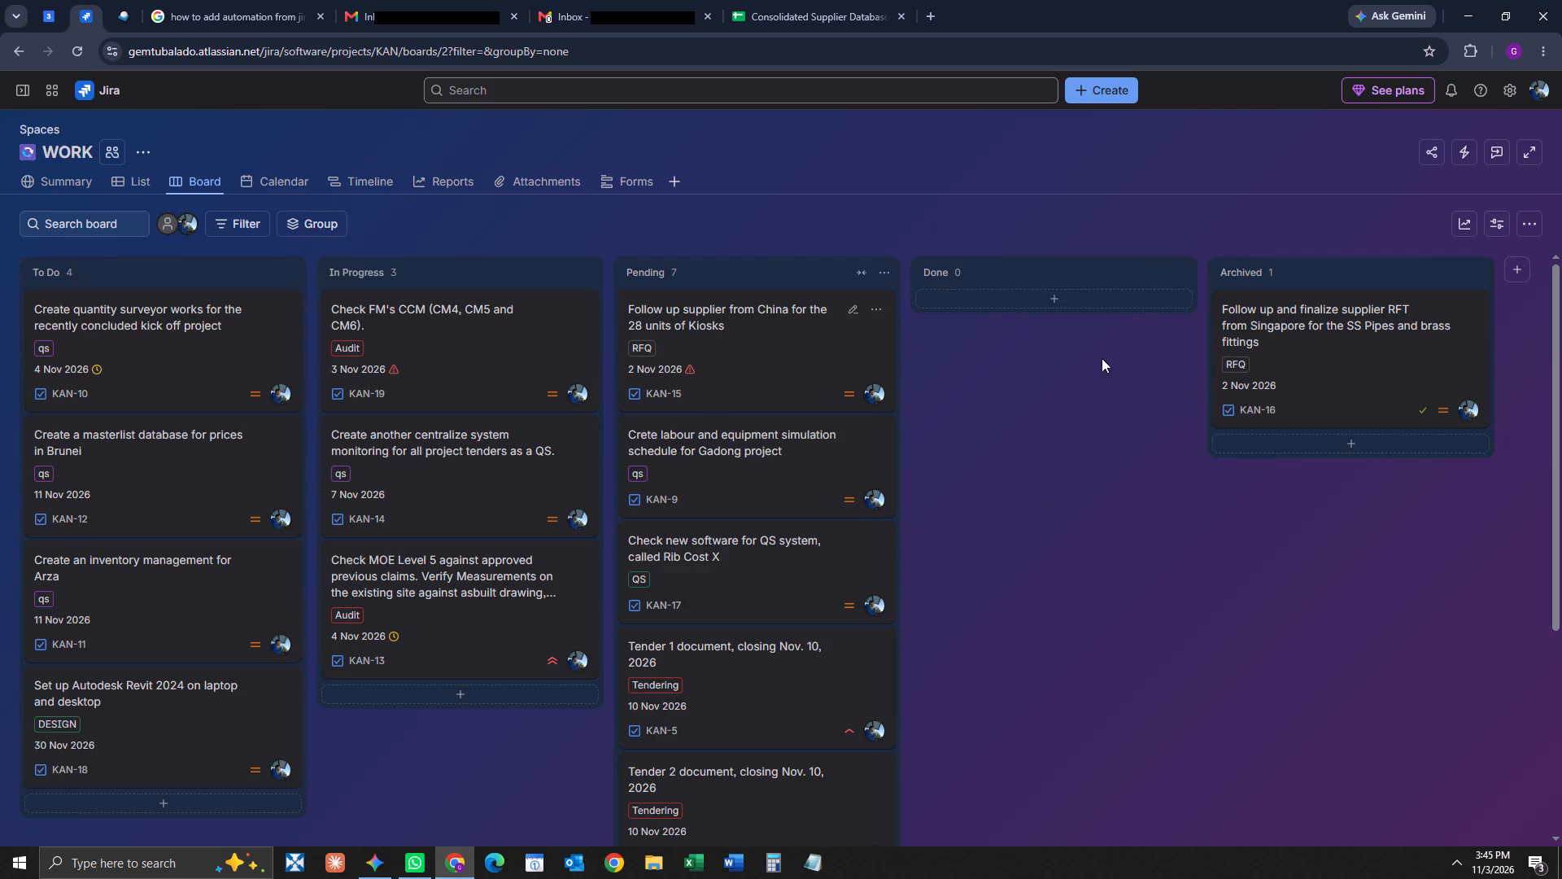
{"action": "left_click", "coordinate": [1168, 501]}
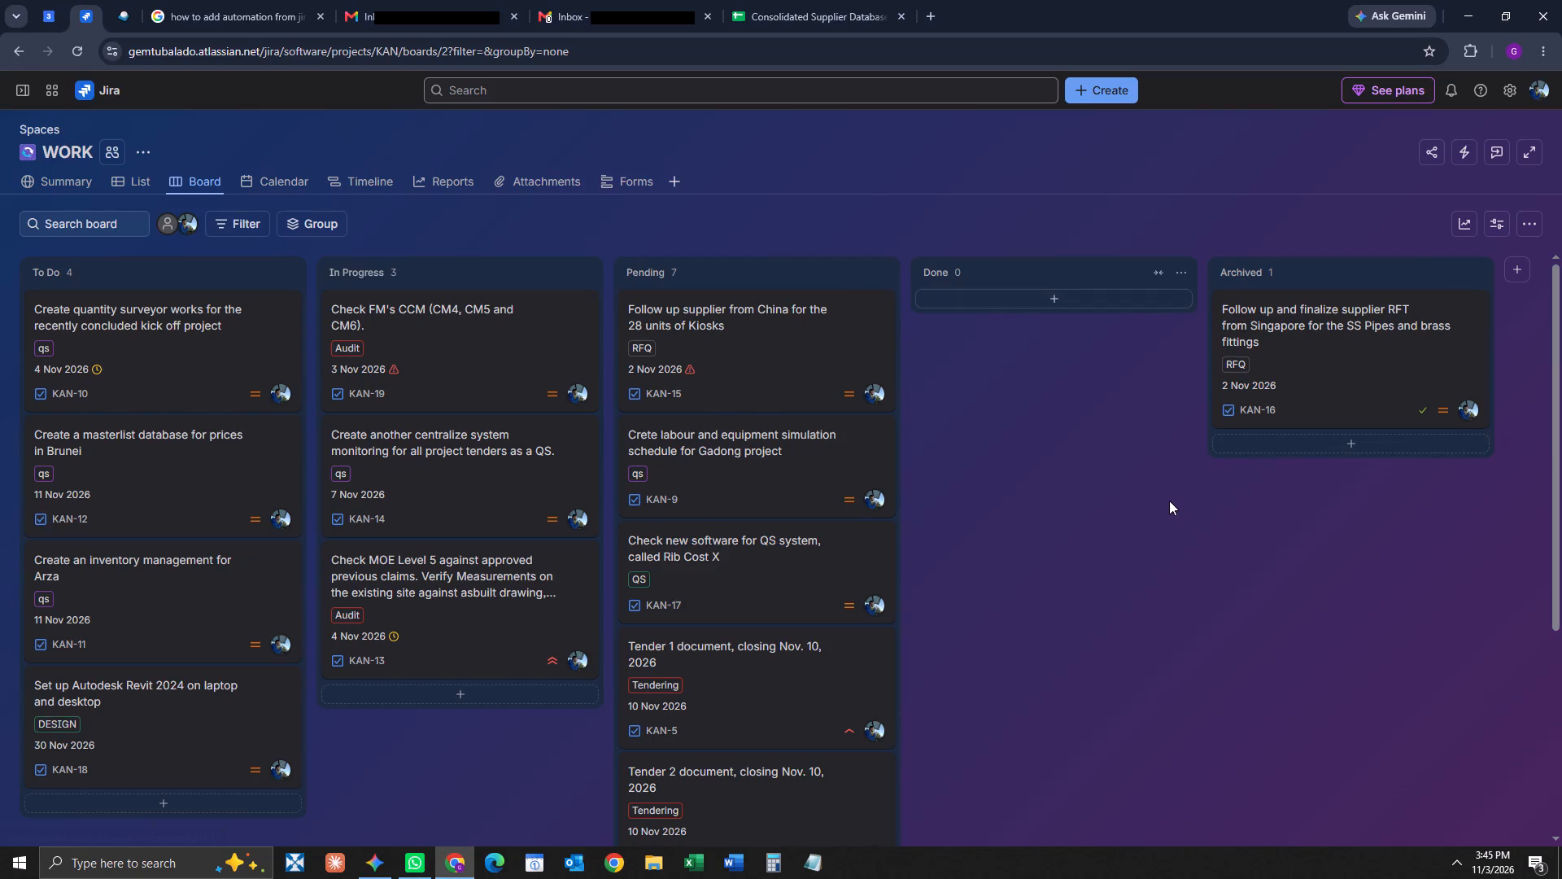
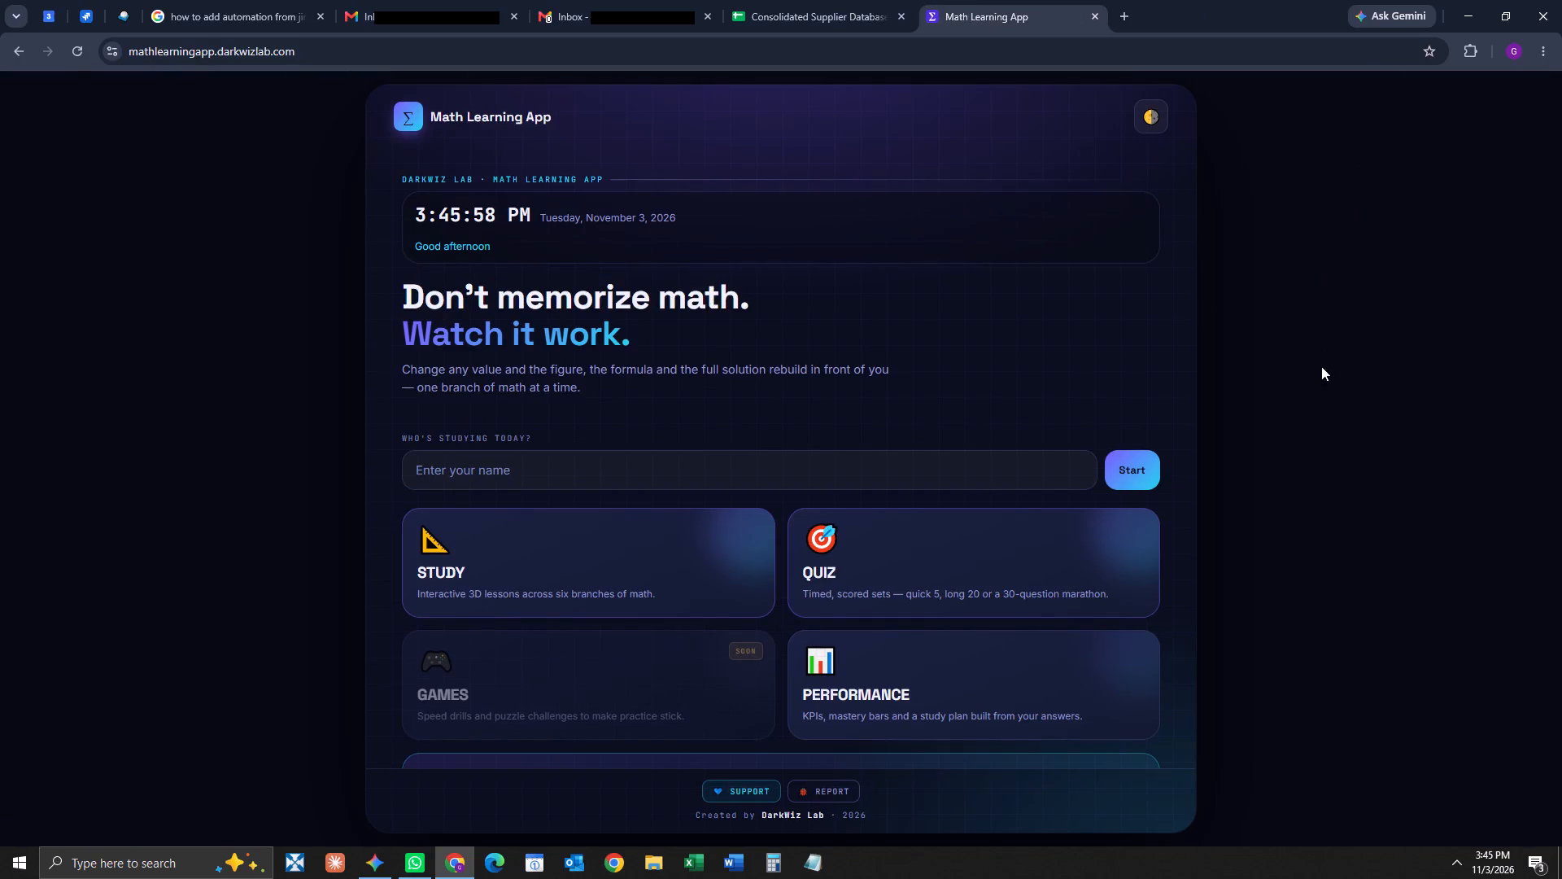
Look over the Math Learning App's problem report and suggestion page, and return to the app's home page.
{"action": "left_click", "coordinate": [670, 683]}
{"action": "left_click", "coordinate": [831, 795]}
{"action": "left_click", "coordinate": [1353, 350]}
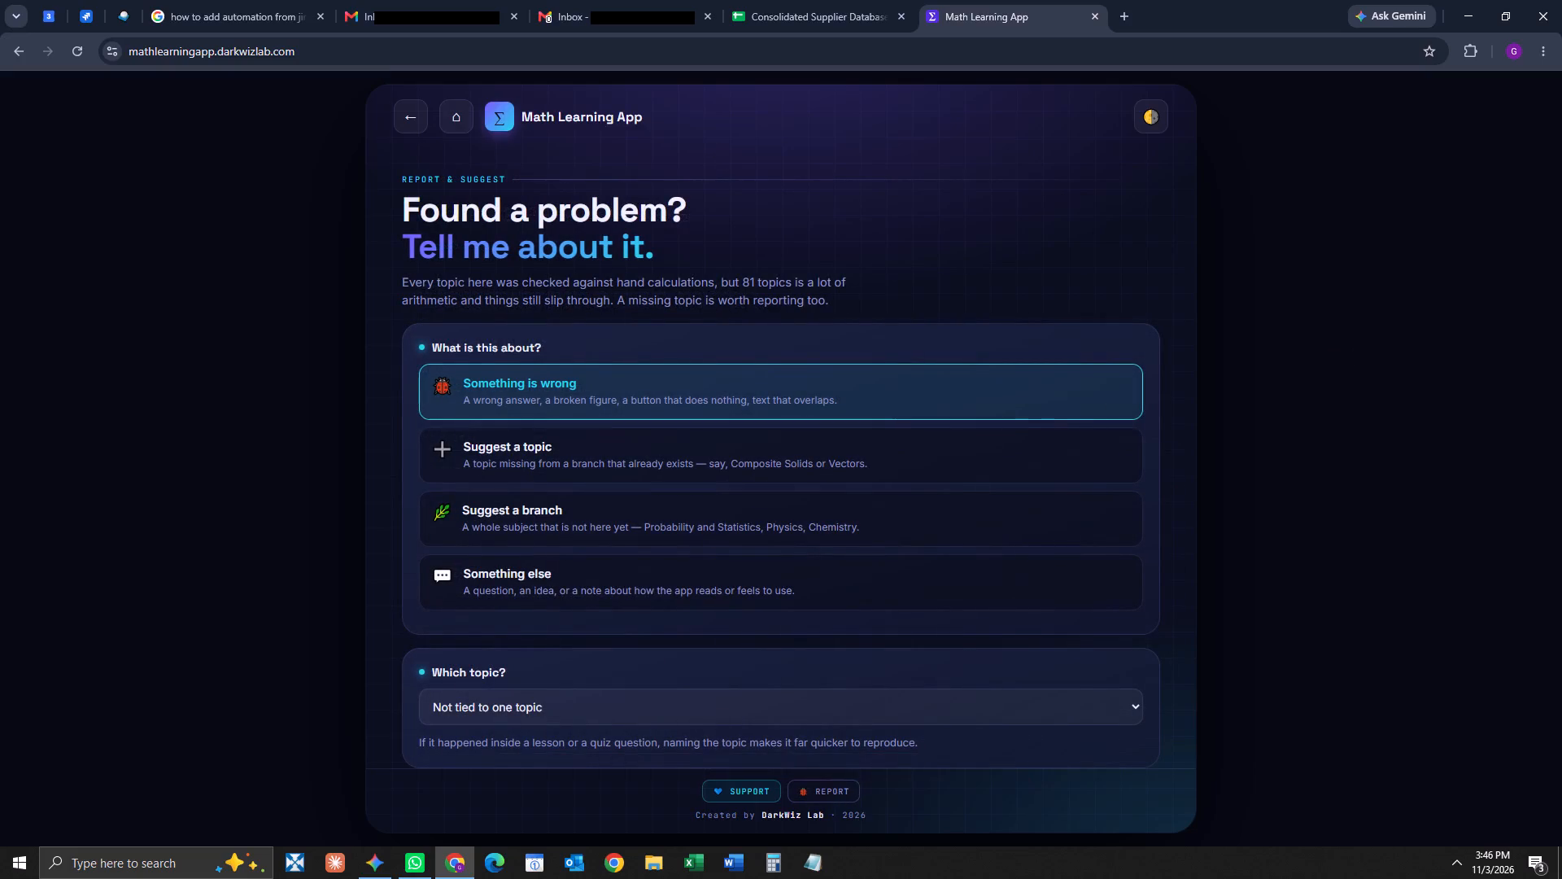
{"action": "left_click", "coordinate": [399, 116]}
{"action": "left_click", "coordinate": [447, 117]}
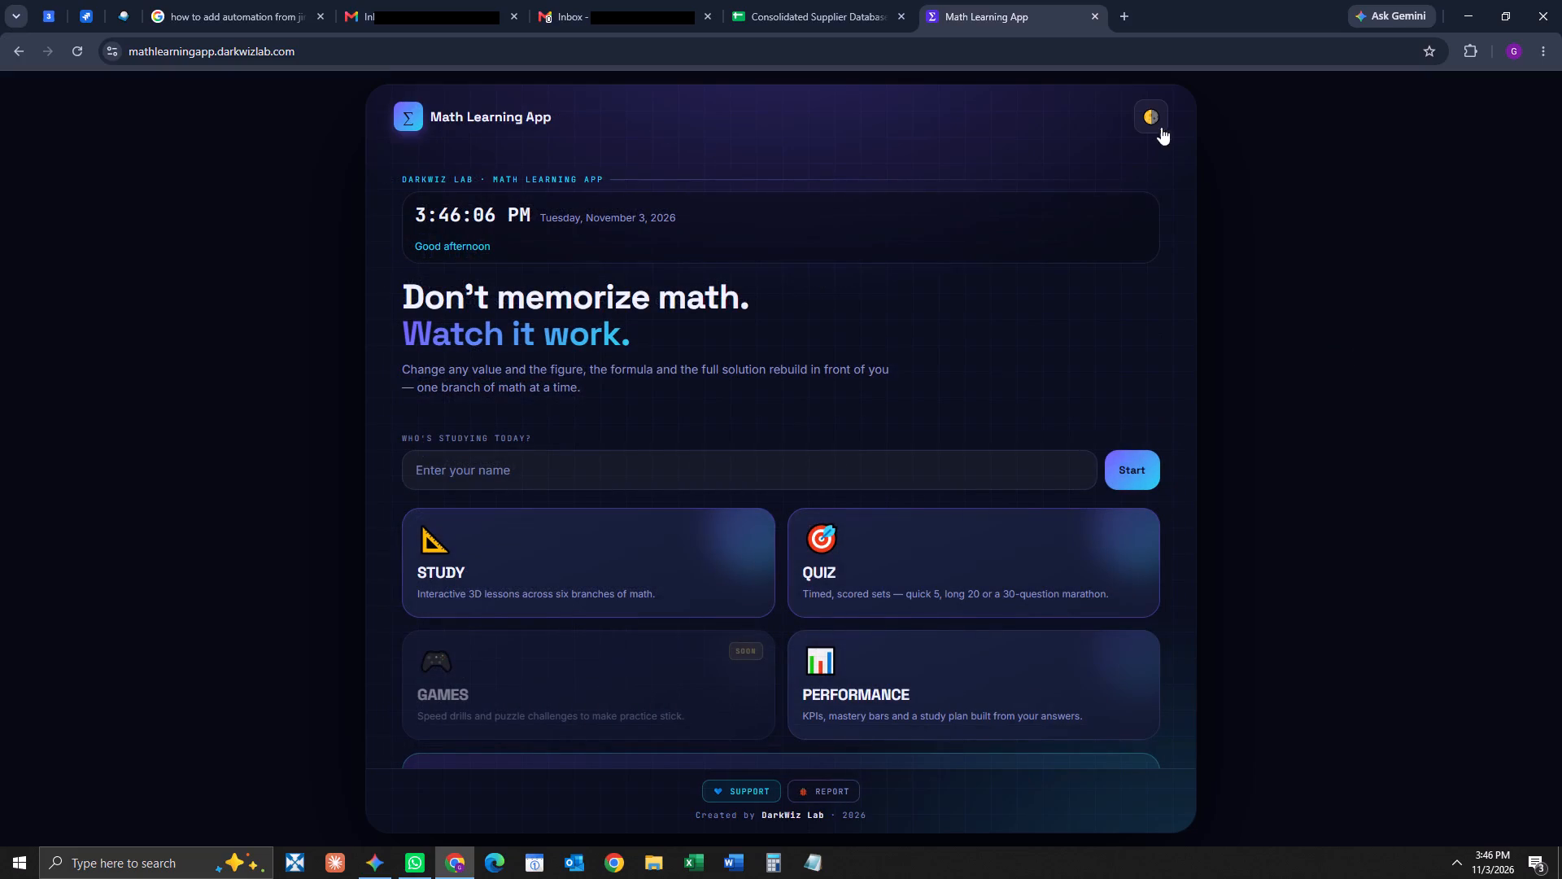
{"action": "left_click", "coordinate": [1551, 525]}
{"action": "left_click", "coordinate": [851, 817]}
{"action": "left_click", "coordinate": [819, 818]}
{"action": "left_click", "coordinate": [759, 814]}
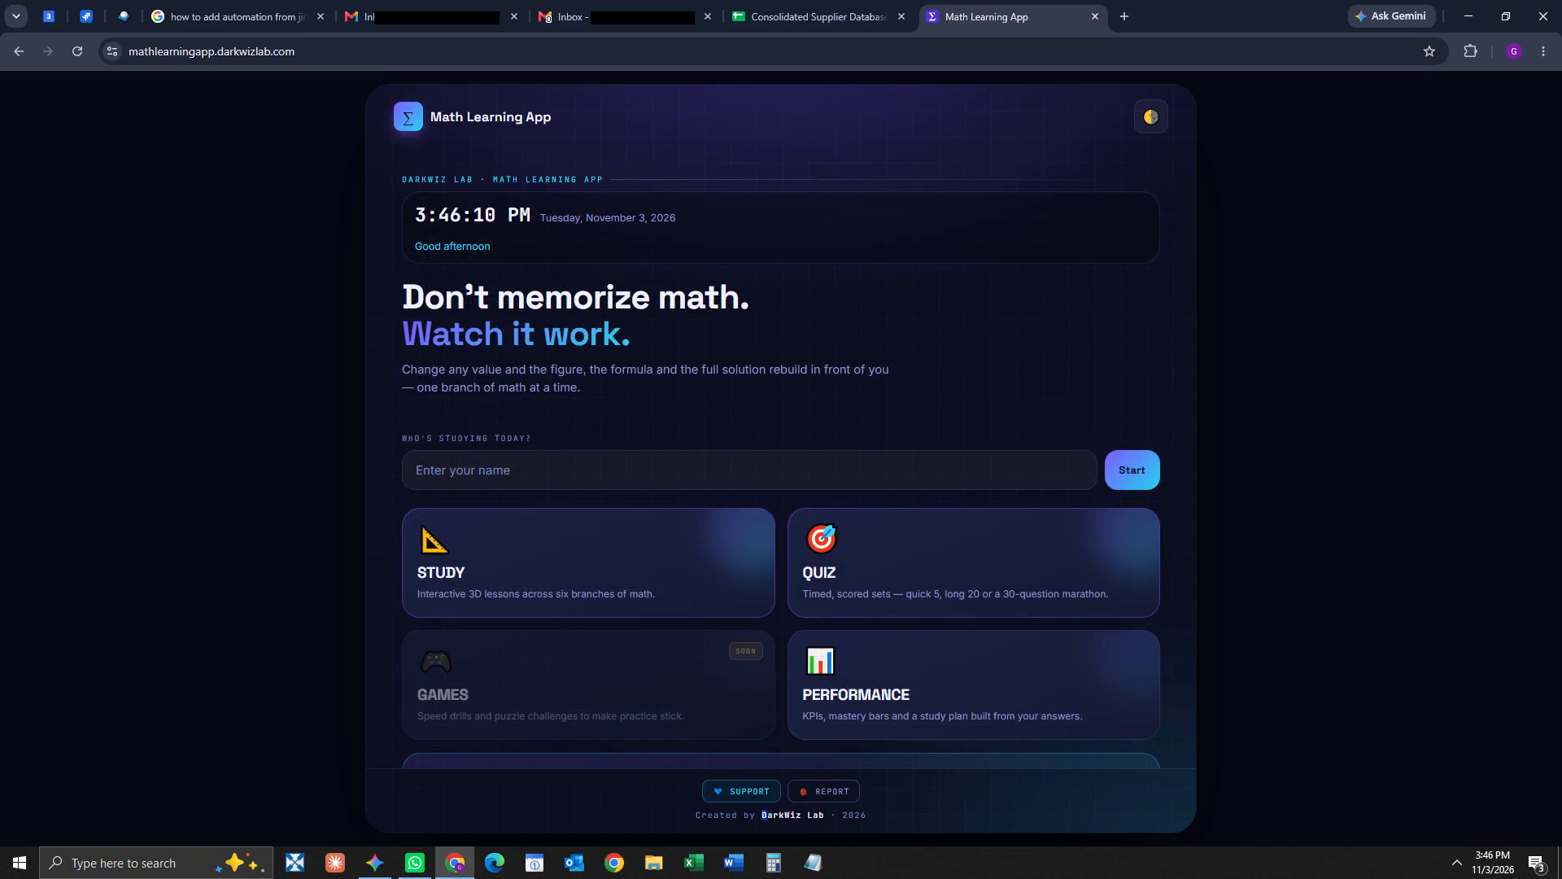
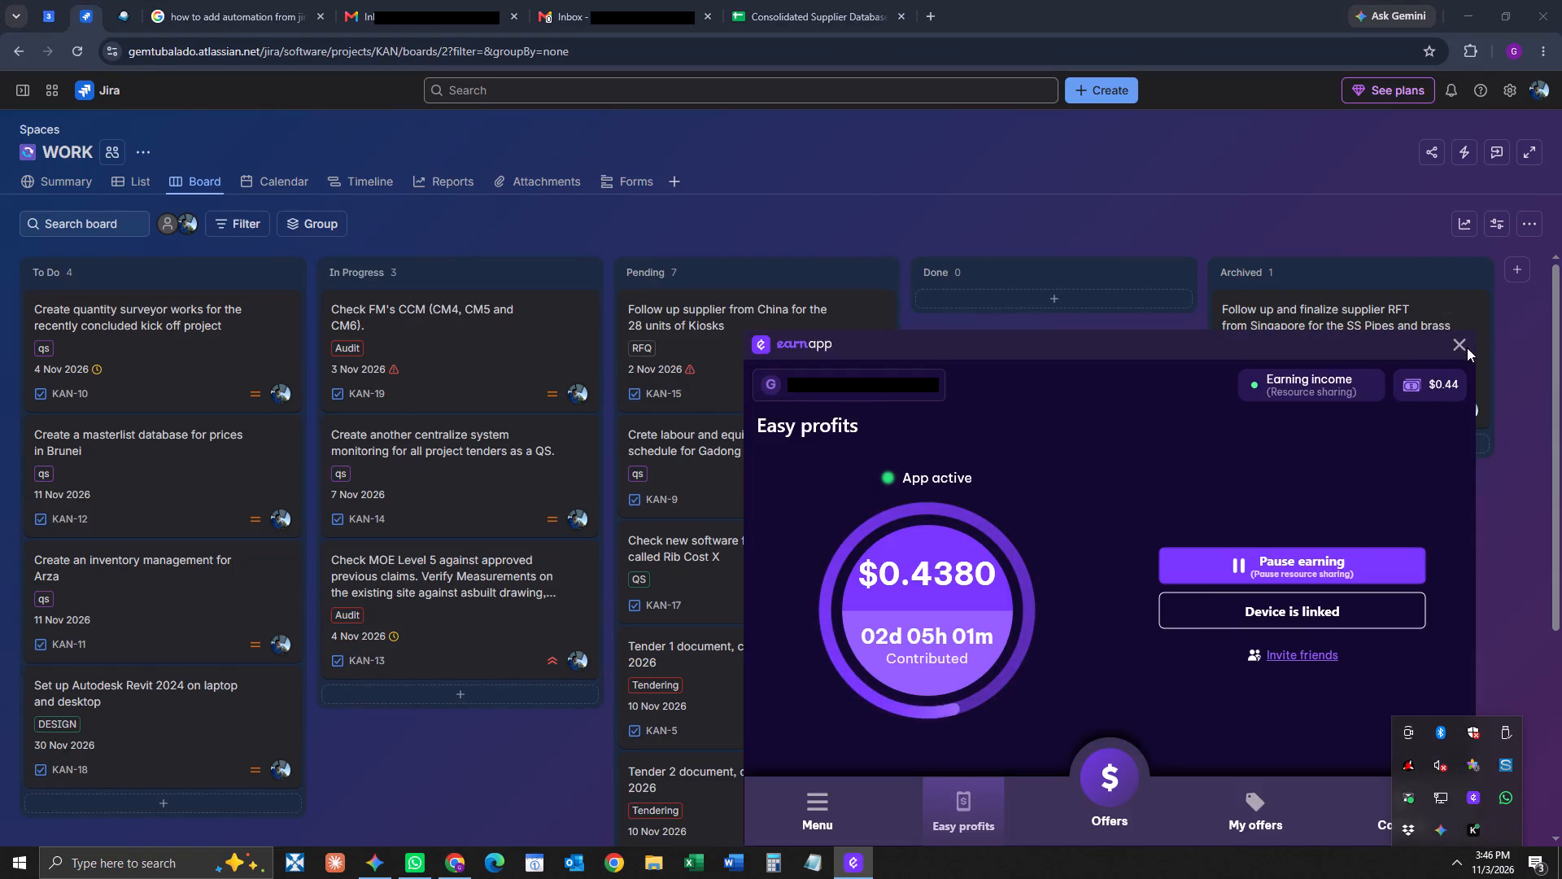
Close the EarnApp window covering the WORK board.
{"action": "left_click", "coordinate": [1459, 347]}
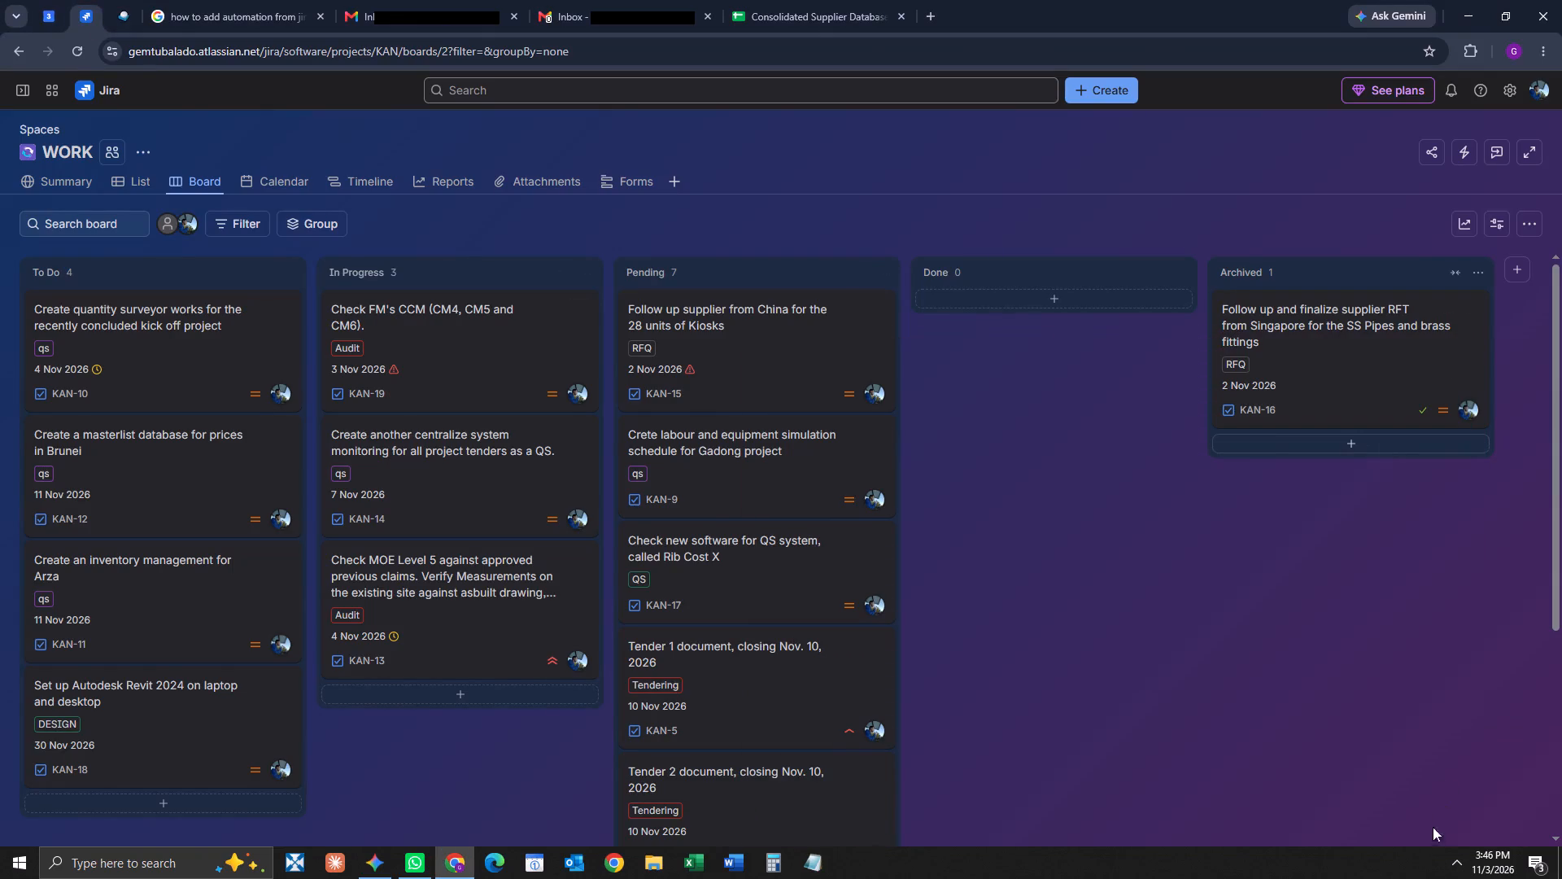
Show the hidden background app icons in the system tray.
{"action": "left_click", "coordinate": [1451, 864]}
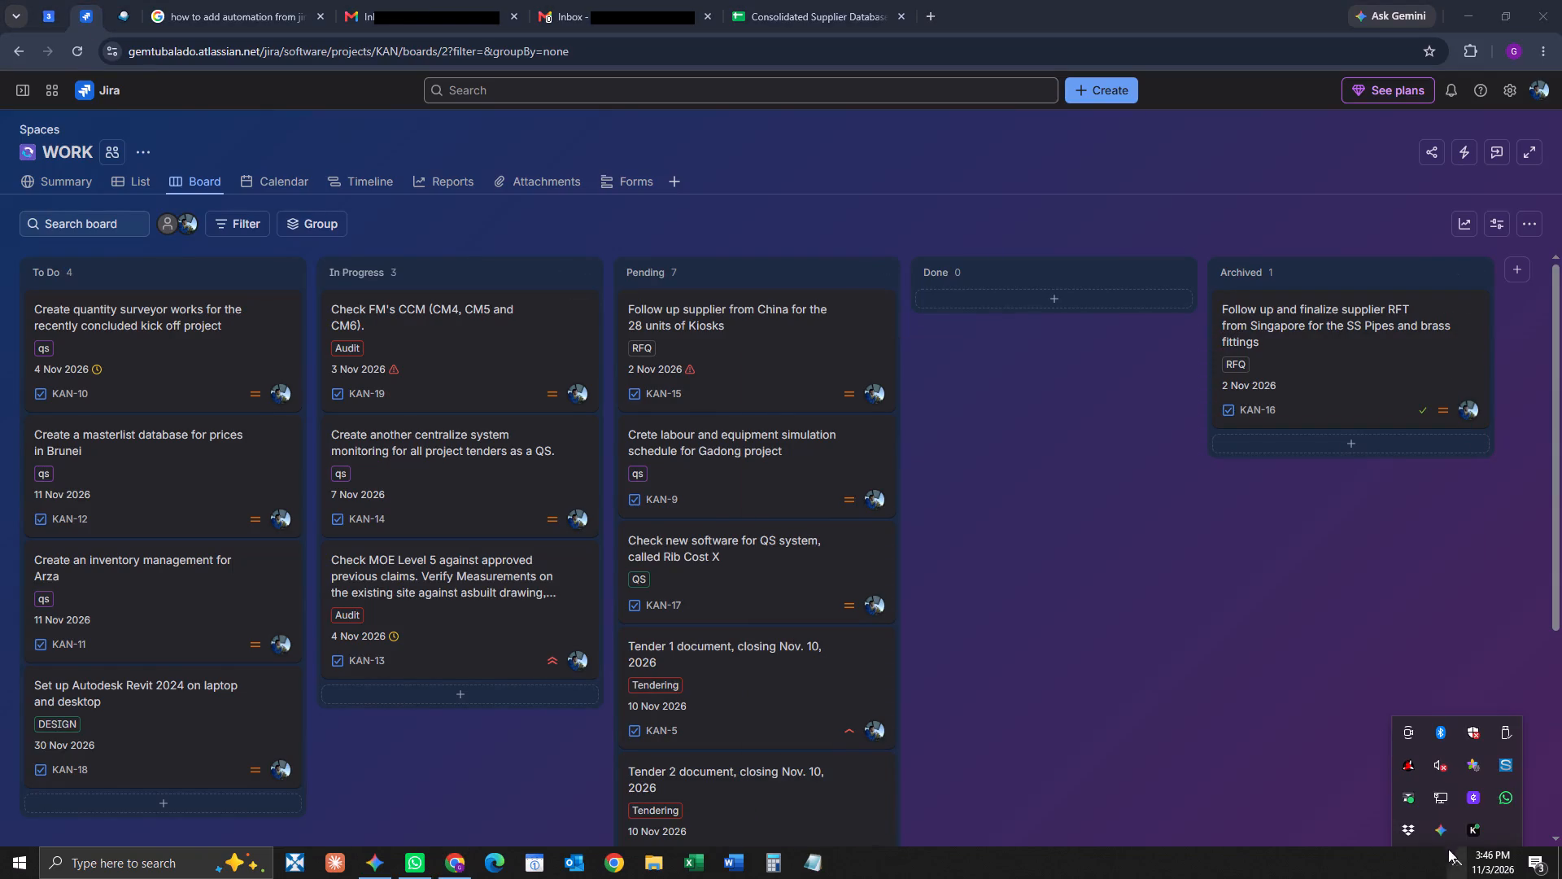